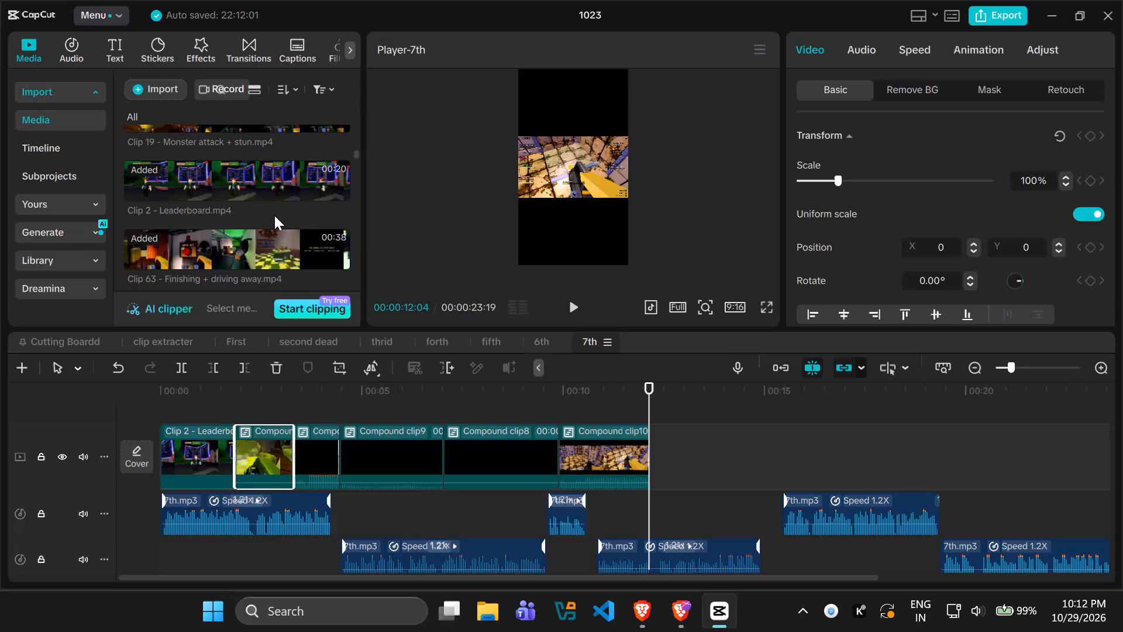
Add Clip 19 - Monster attack + stun.mp4 to a track above the main one, starting at the end of Compound clip10.
scroll(274, 215, "up", 1)
left_click(237, 194)
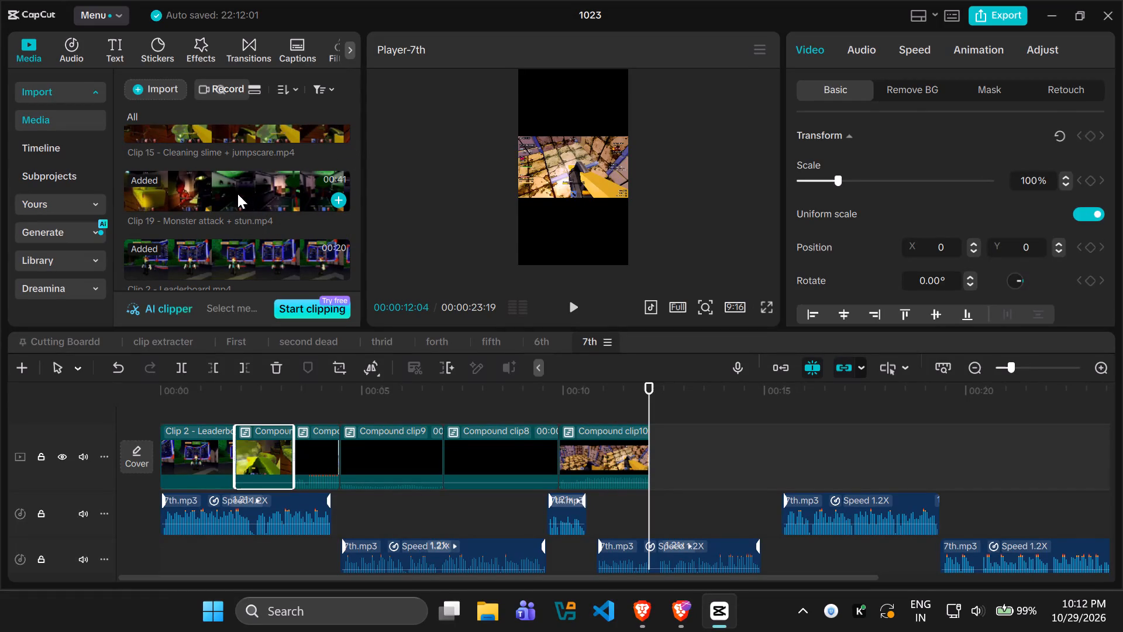
left_click_drag(210, 185, 691, 444)
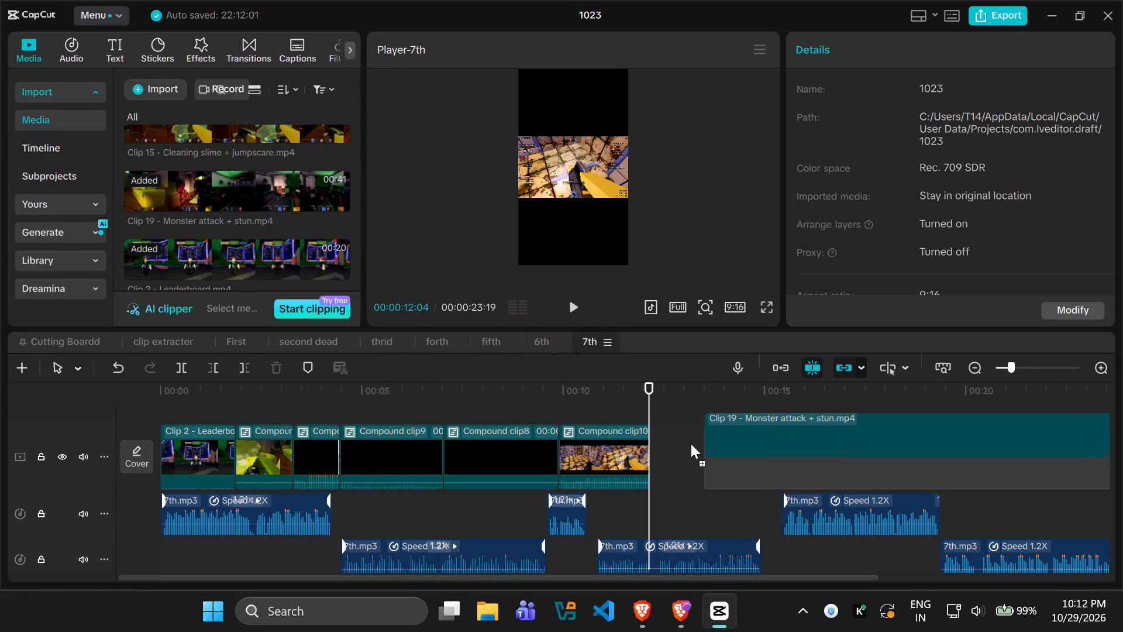
left_click_drag(691, 444, 653, 451)
Play through Clip 19 on the timeline and cut away its opening before 00:00:17:10.
key("space")
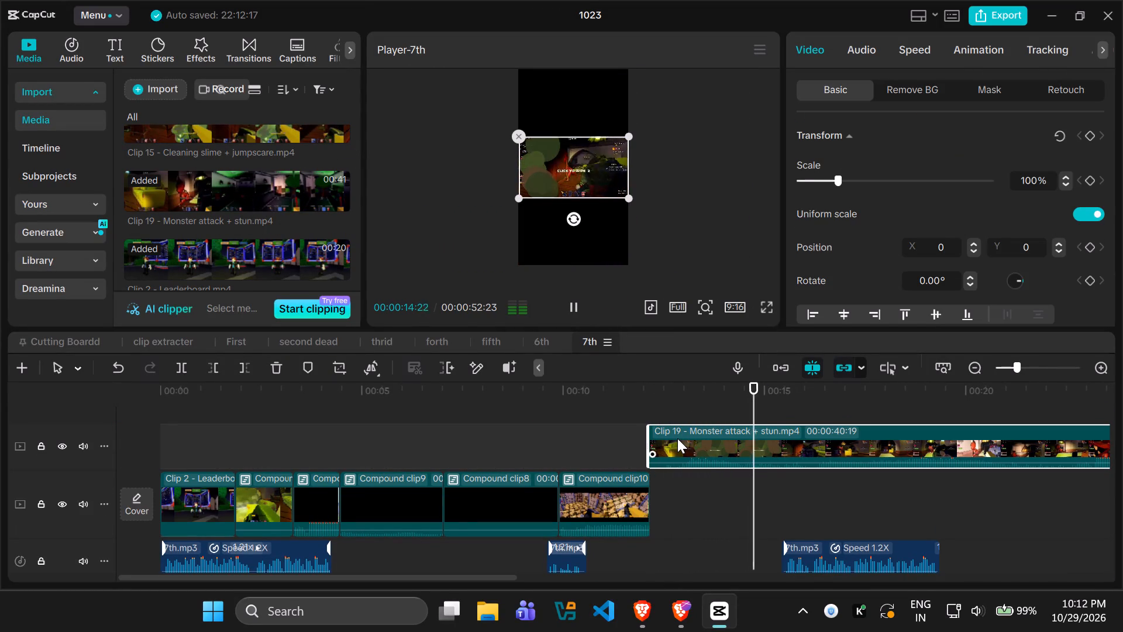
key("space")
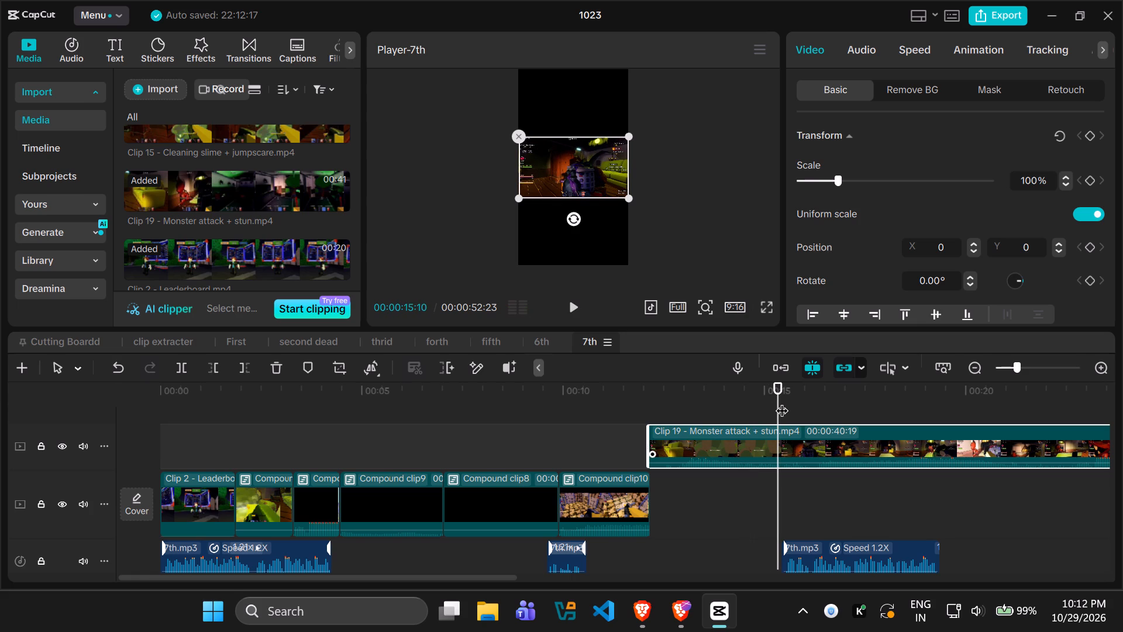
key("space")
key("space")
key("space")
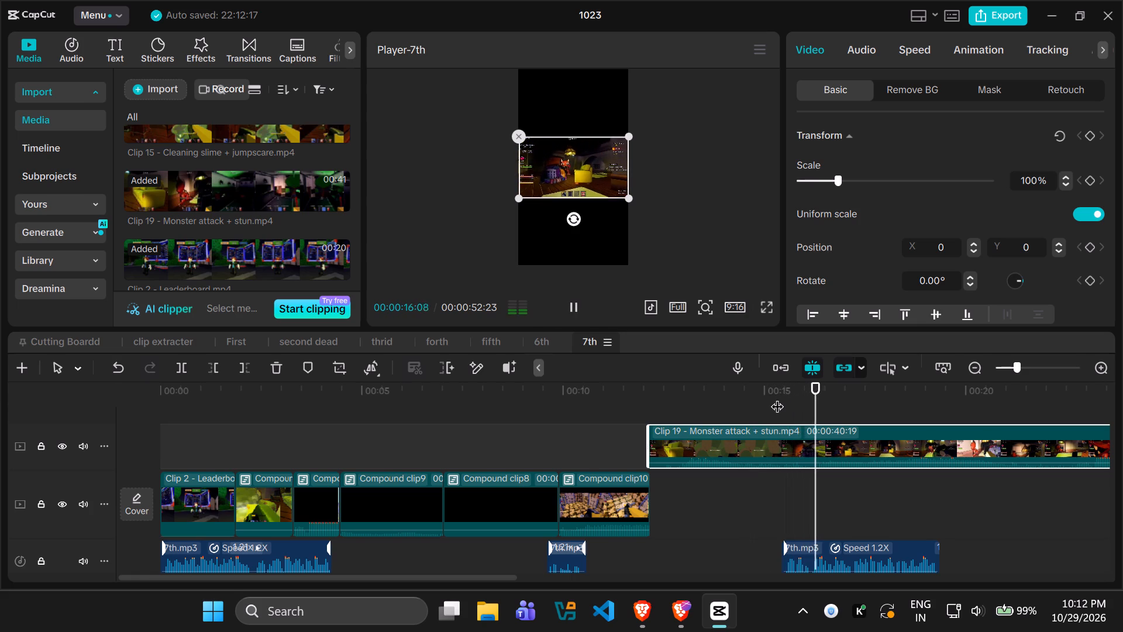
key("space")
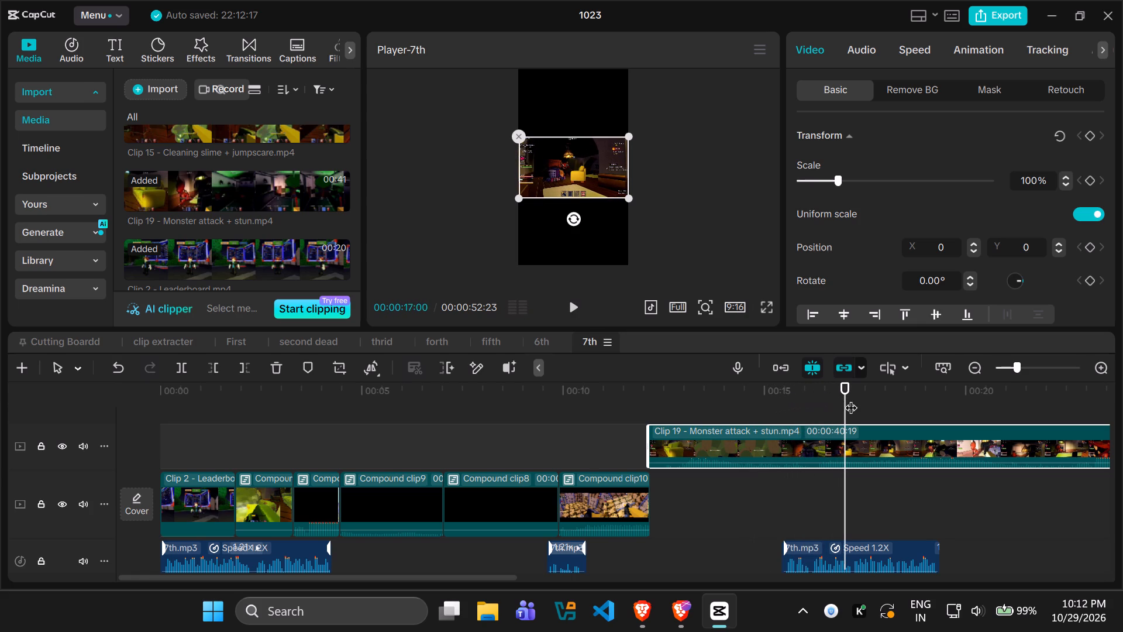
left_click_drag(842, 396, 858, 397)
left_click(779, 429)
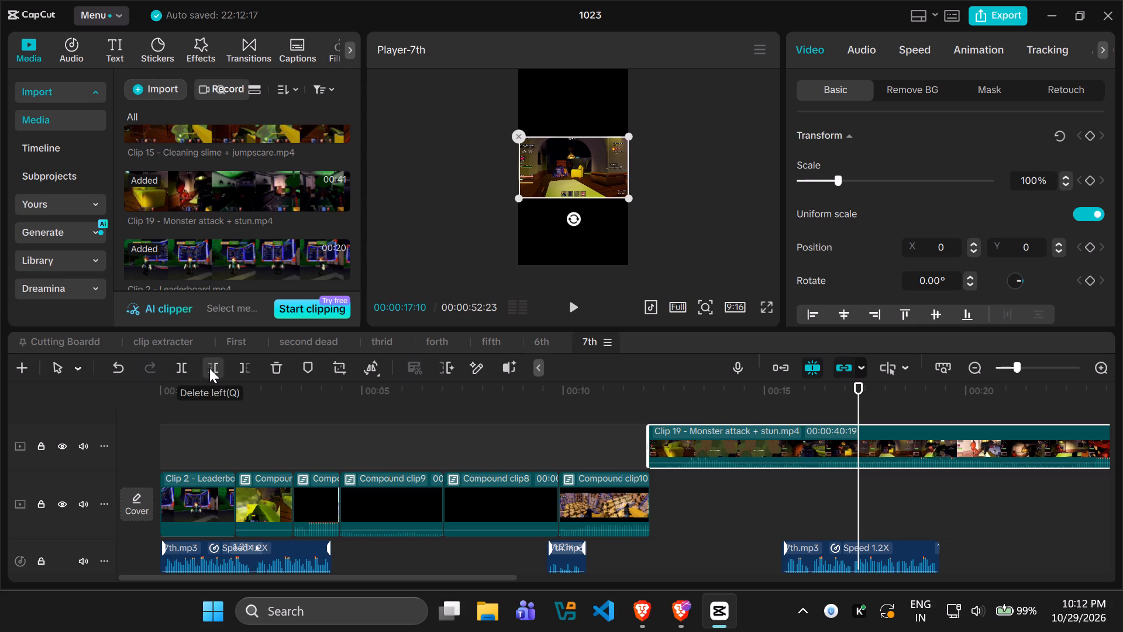
left_click(205, 369)
Preview the remaining Clip 19 footage and cut away everything before 00:00:18:13.
key("space")
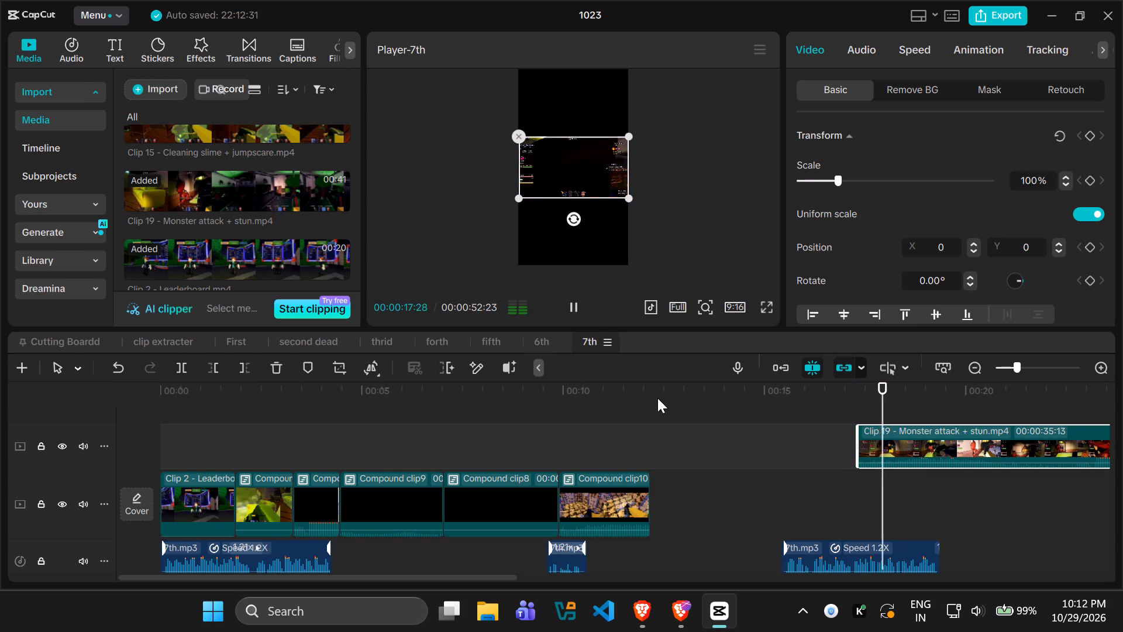
key("space")
key("space")
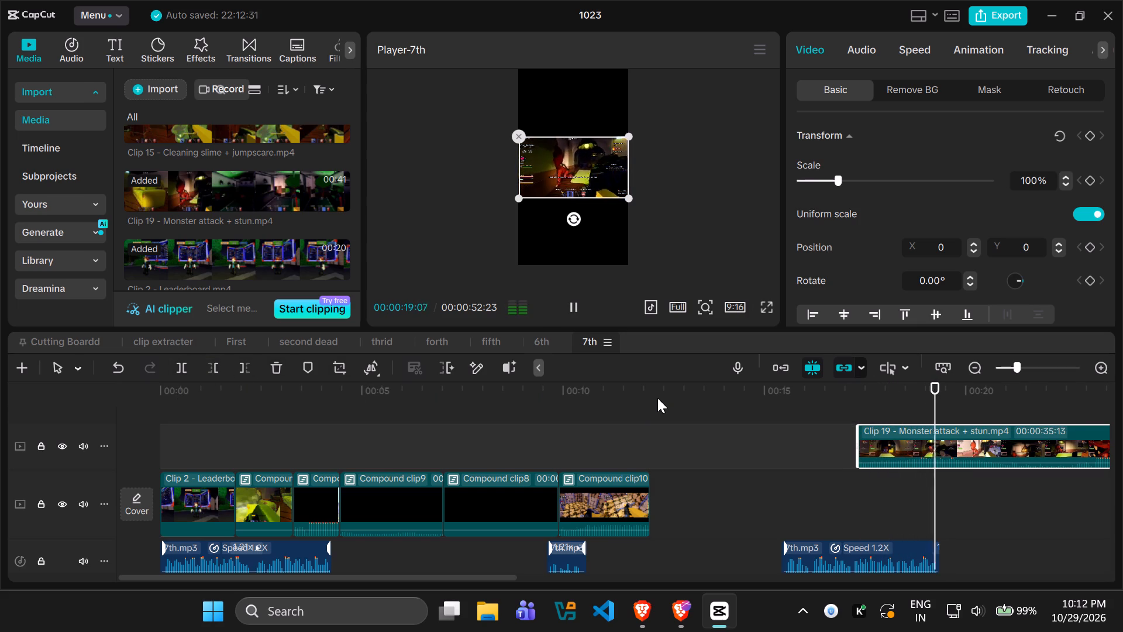
key("space")
left_click_drag(967, 399, 951, 397)
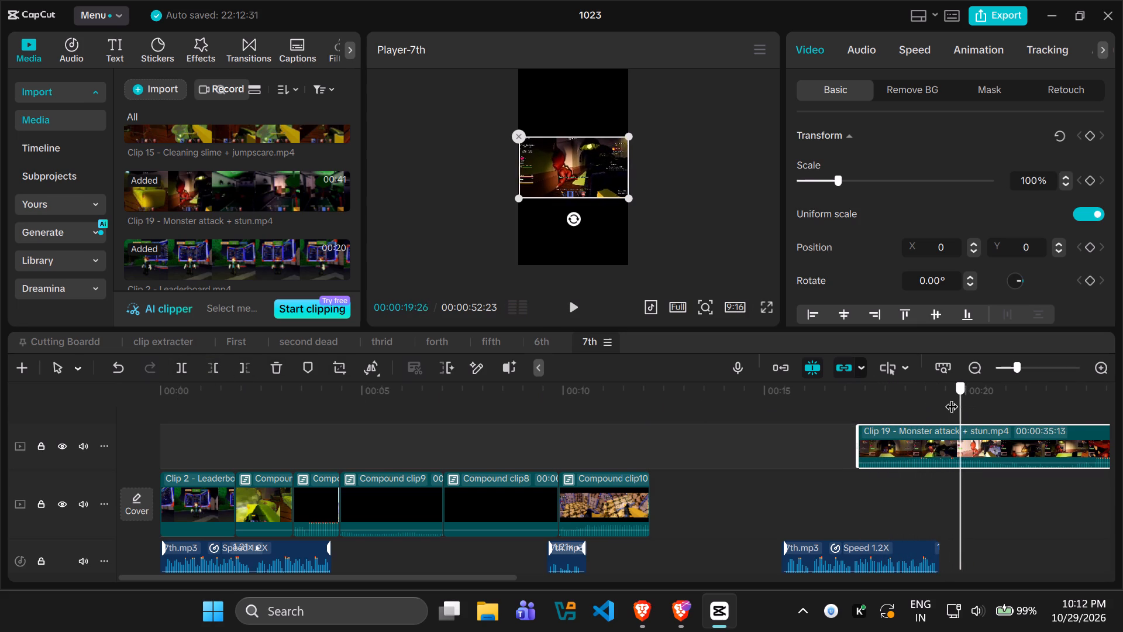
left_click_drag(951, 397, 914, 397)
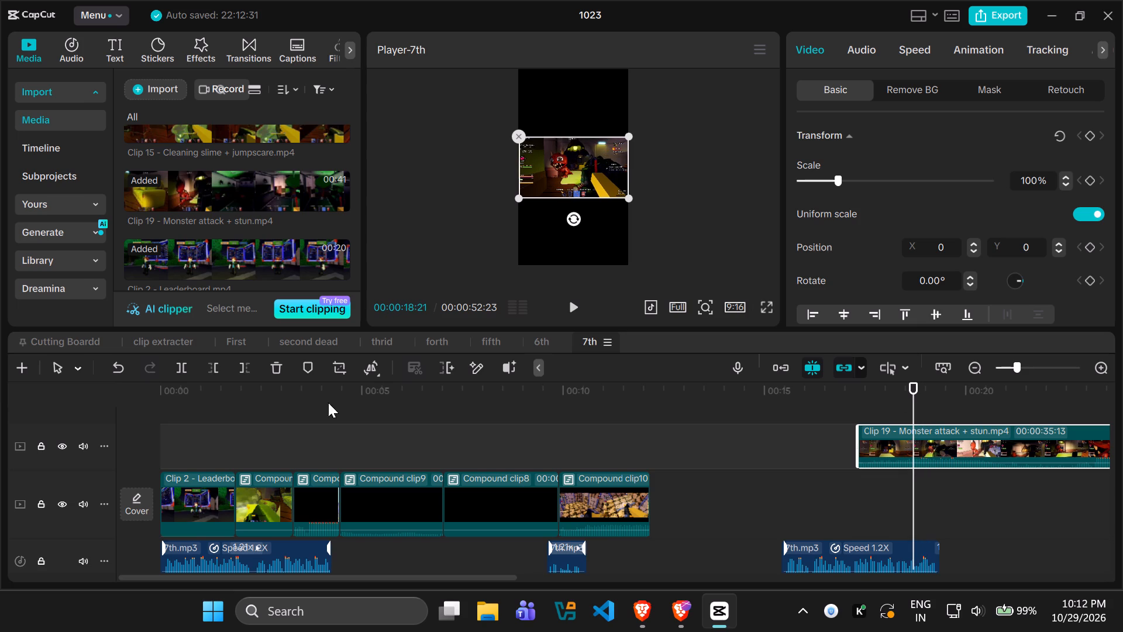
left_click_drag(912, 391, 902, 389)
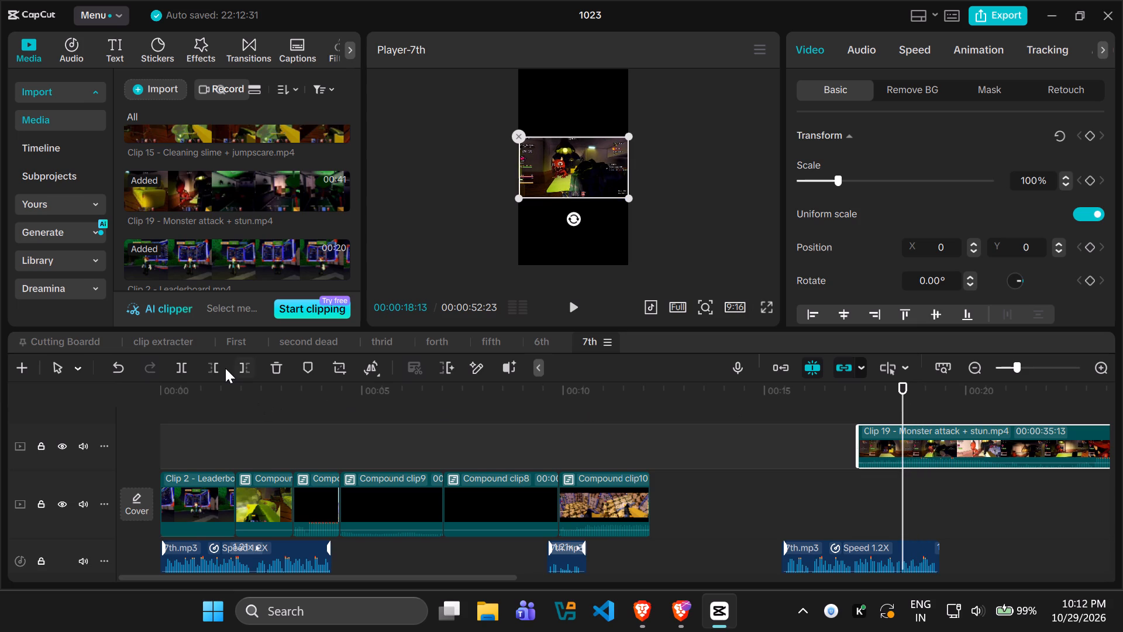
left_click(213, 366)
Move the trimmed Clip 19 onto the main track, directly after Compound clip10.
left_click_drag(959, 433, 709, 491)
Play the join into Clip 19 and cut away the rest of that clip after 00:00:14:24.
left_click_drag(900, 406, 633, 406)
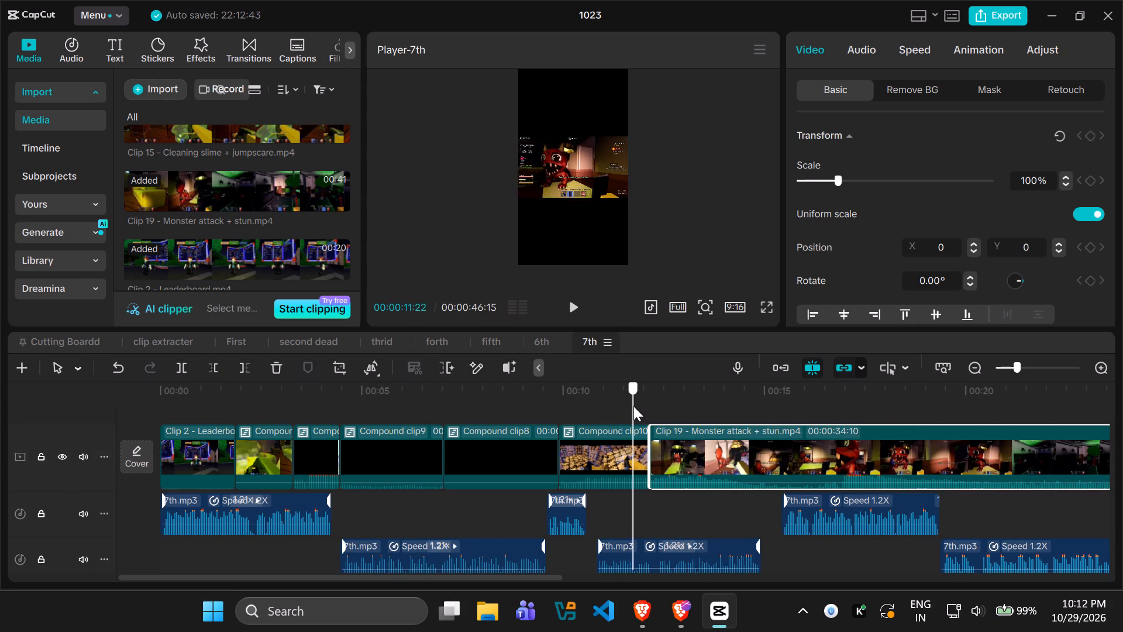
left_click_drag(633, 406, 645, 407)
key("space")
key("space")
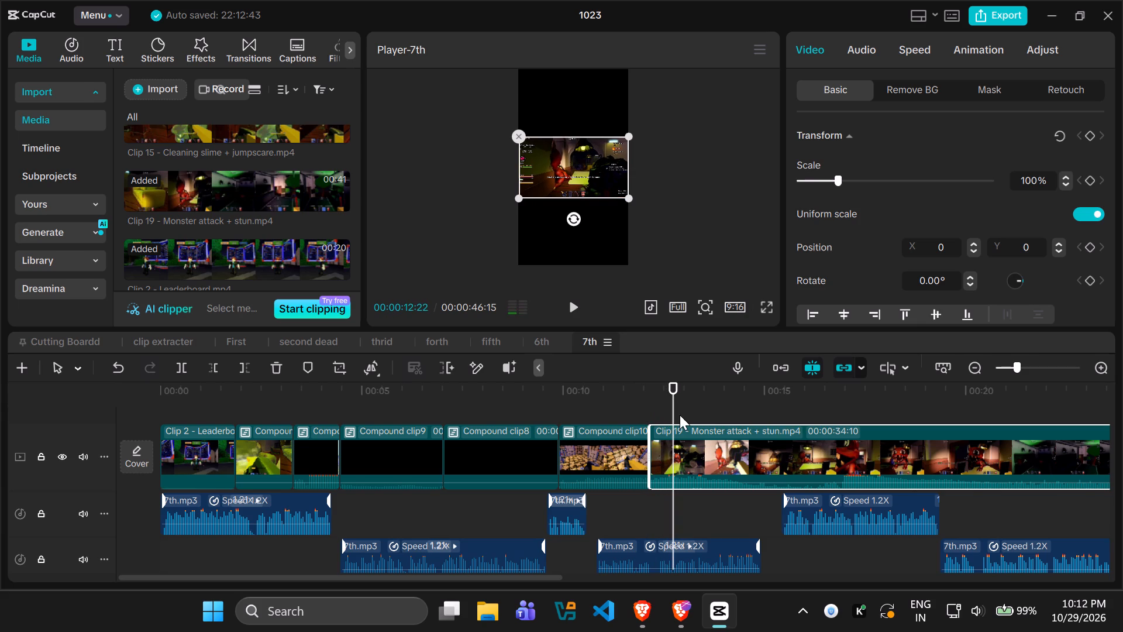
key("space")
key("space")
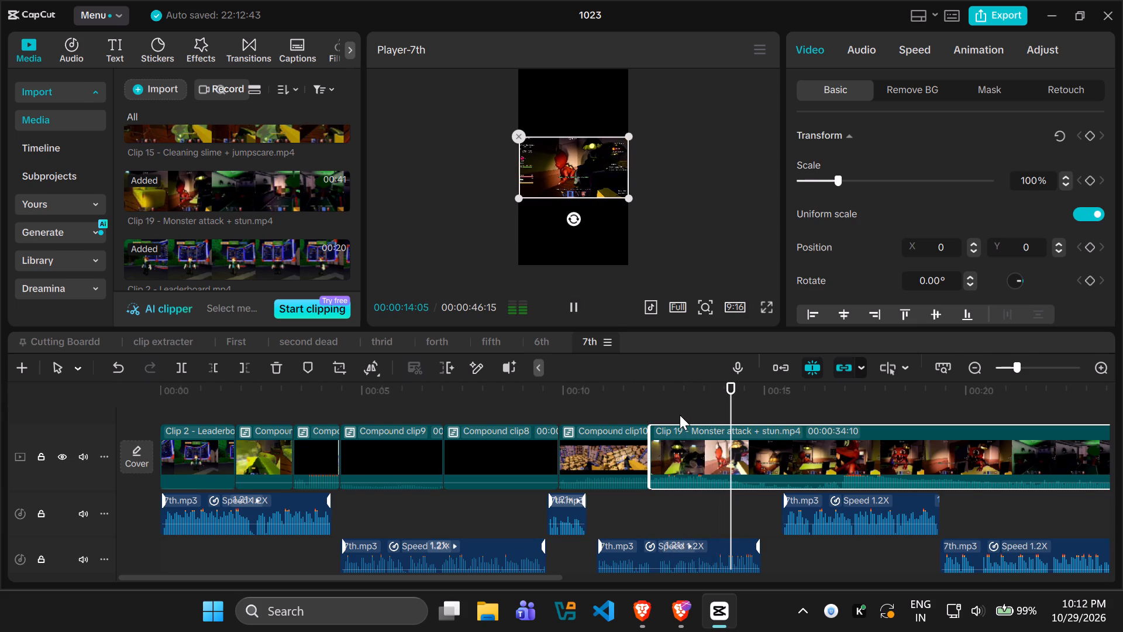
key("space")
key("space")
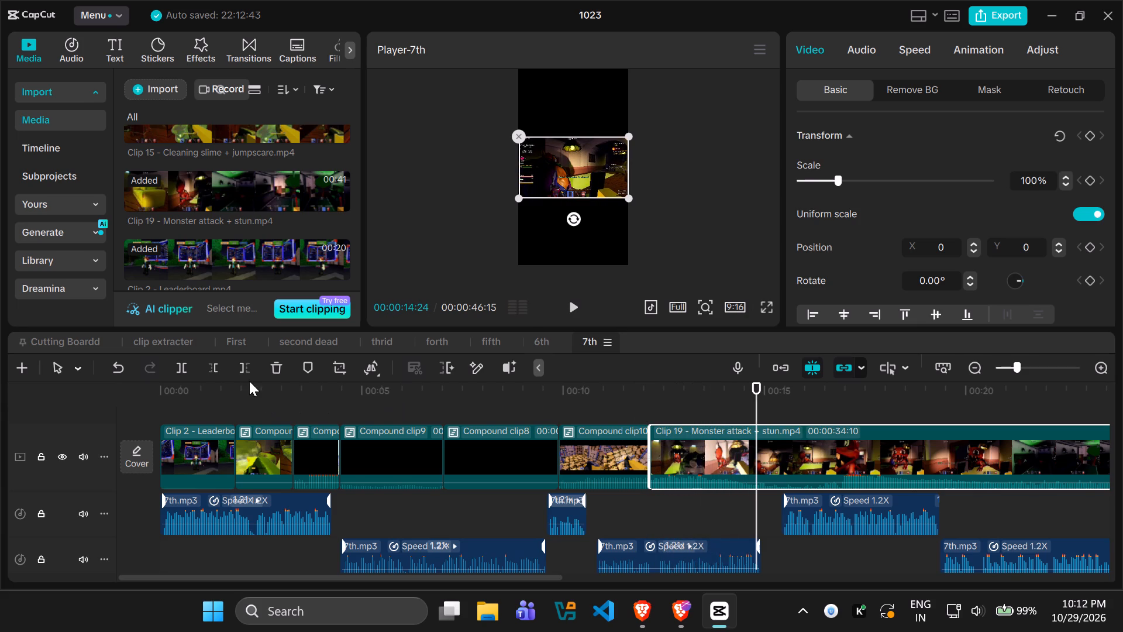
left_click(246, 368)
Duplicate the trimmed Clip 19 and stack the copy on a track directly above the original, aligned with it.
right_click(700, 454)
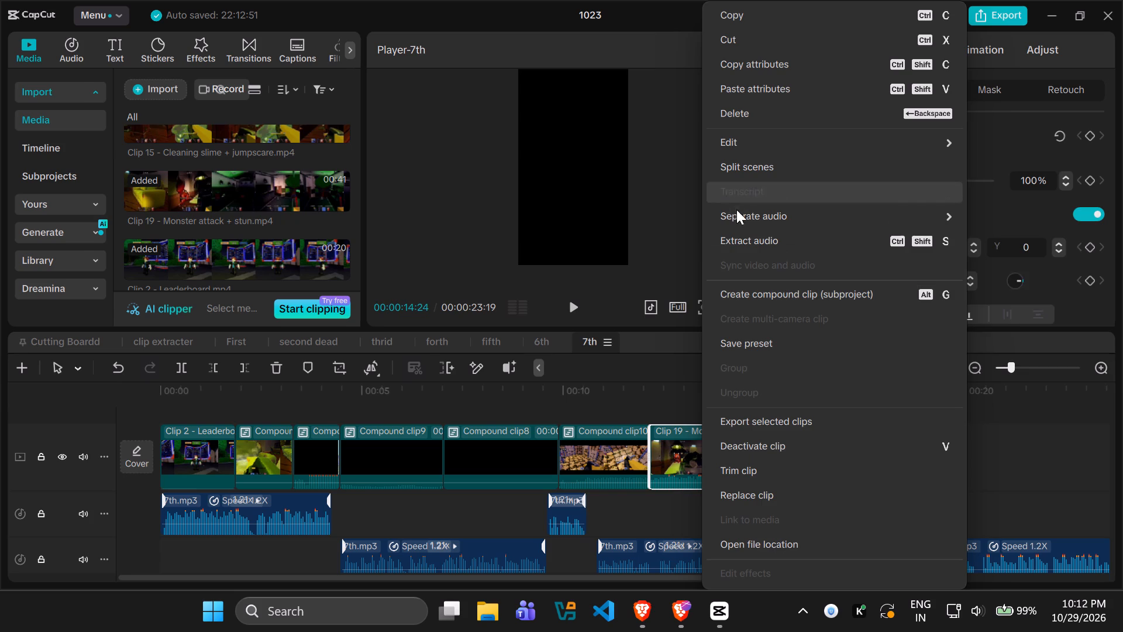
left_click(744, 11)
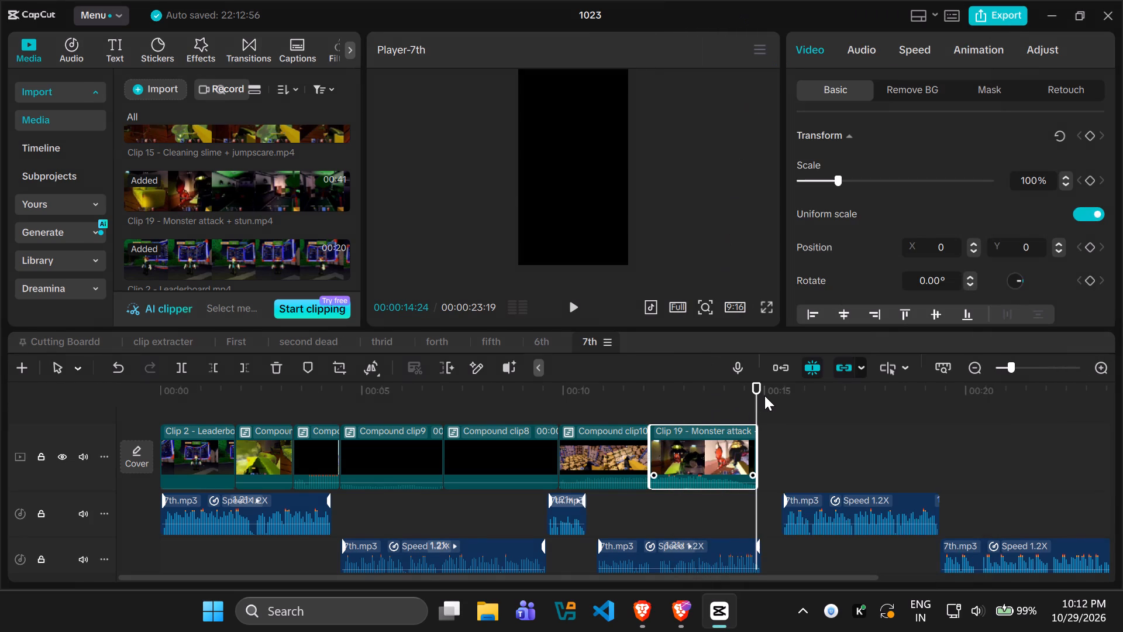
key("ctrl+v")
left_click_drag(788, 441, 746, 420)
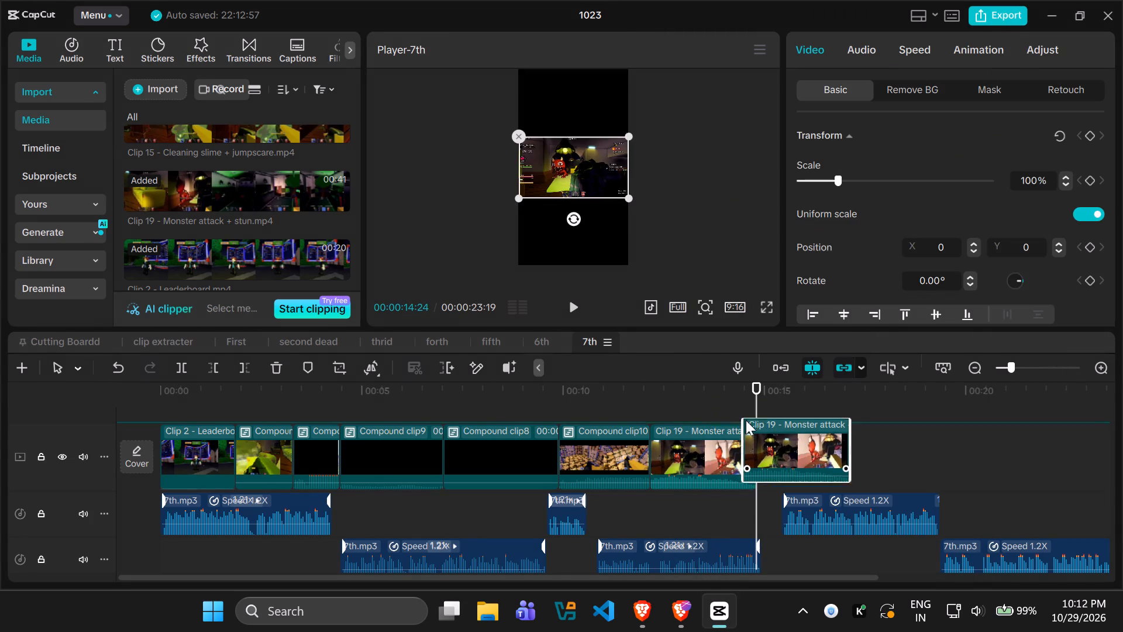
left_click_drag(746, 420, 677, 403)
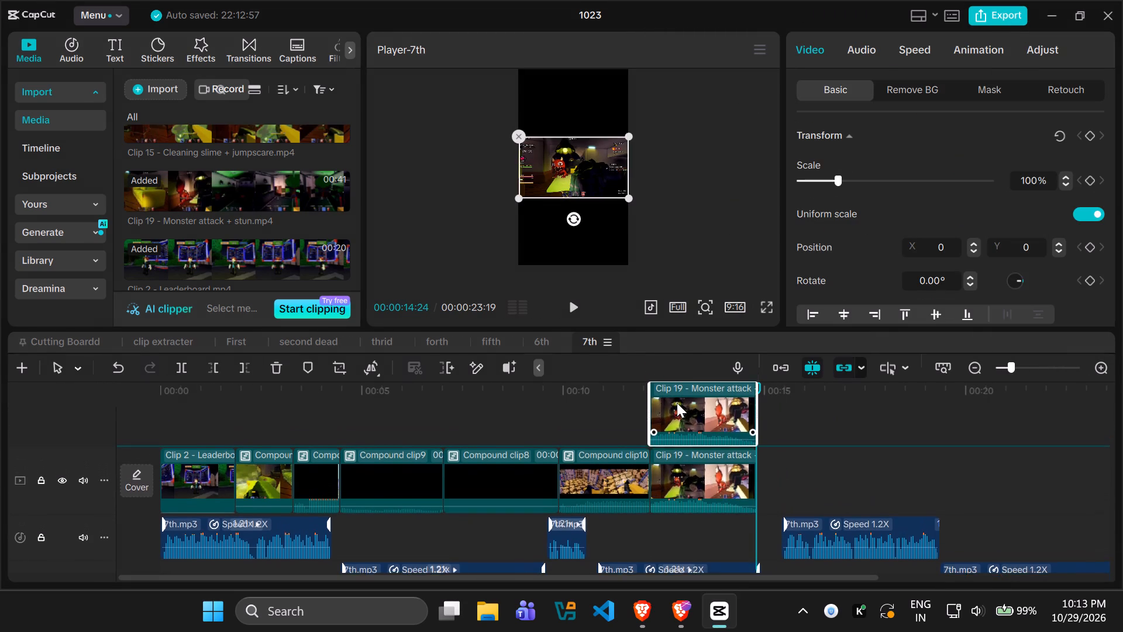
left_click_drag(677, 403, 677, 404)
Combine the two stacked Clip 19 segments into one compound clip.
left_click_drag(676, 443, 686, 444)
left_click(690, 496, "ctrl")
right_click(690, 496)
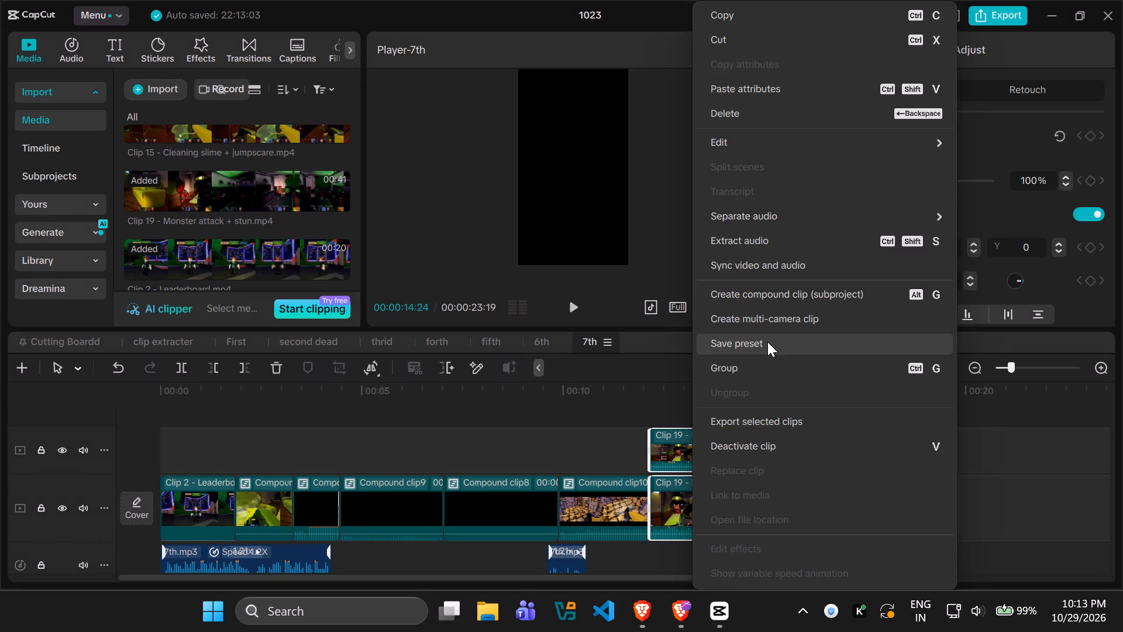
left_click(763, 299)
Review the last two compound clips and play on into the empty part of the main track.
left_click_drag(750, 413, 746, 413)
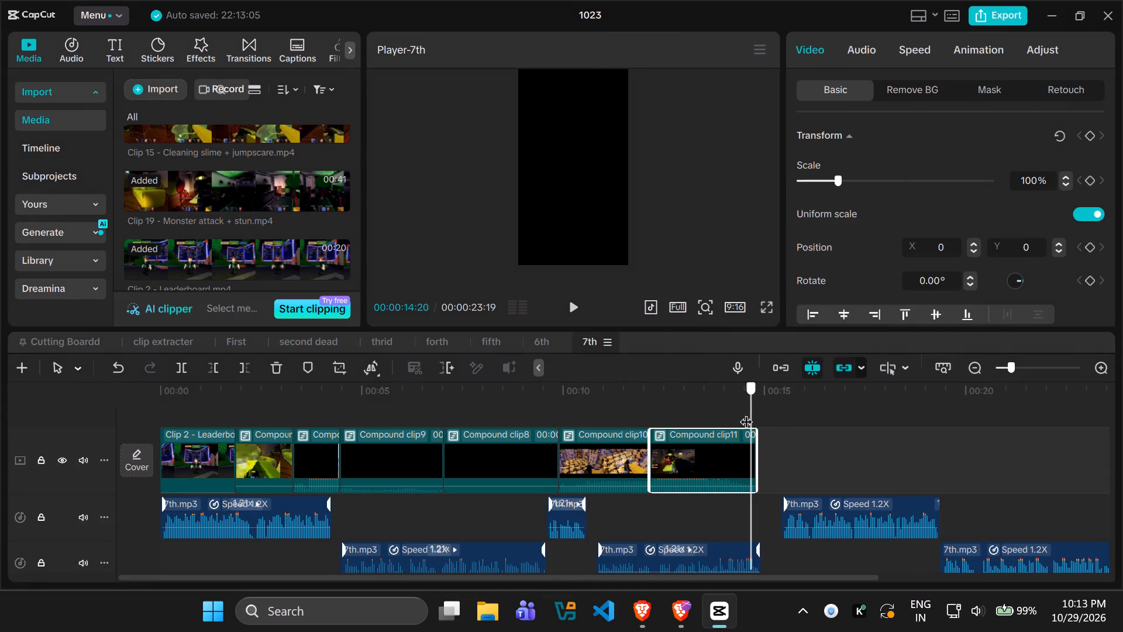
left_click_drag(746, 413, 718, 413)
left_click(701, 456)
left_click(621, 455)
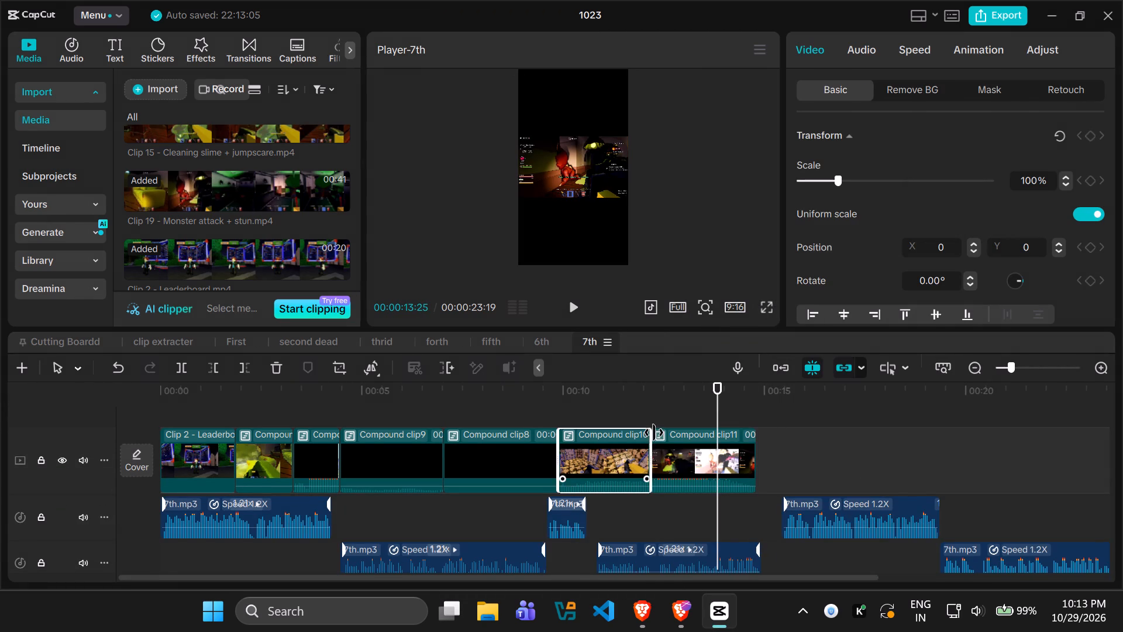
left_click_drag(717, 408, 604, 406)
left_click_drag(604, 406, 610, 406)
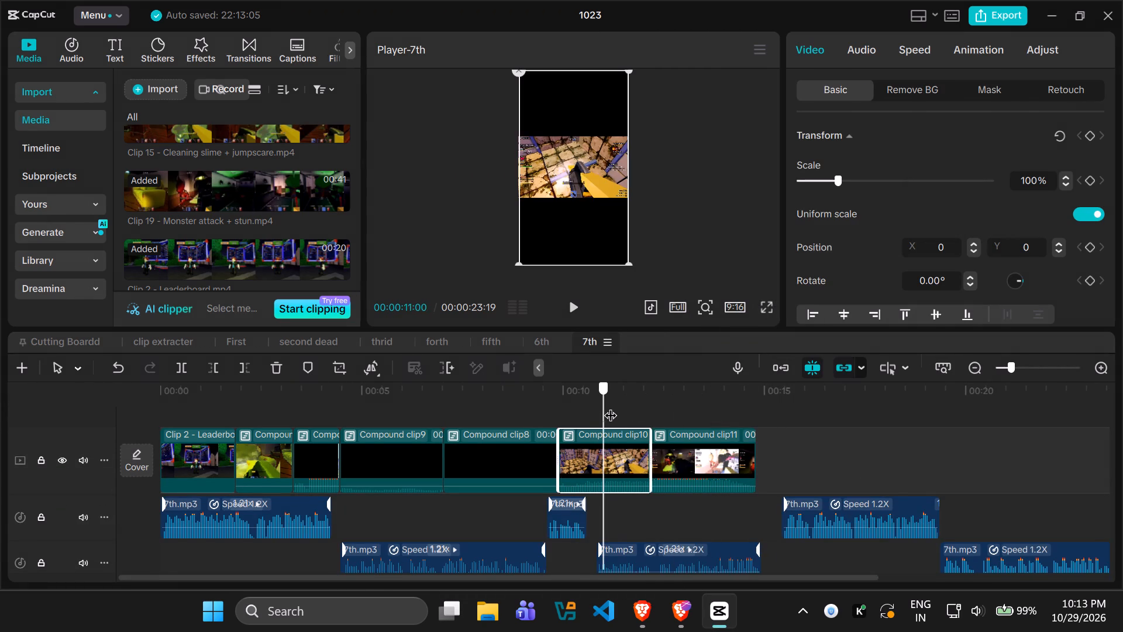
left_click_drag(610, 406, 680, 406)
key("space")
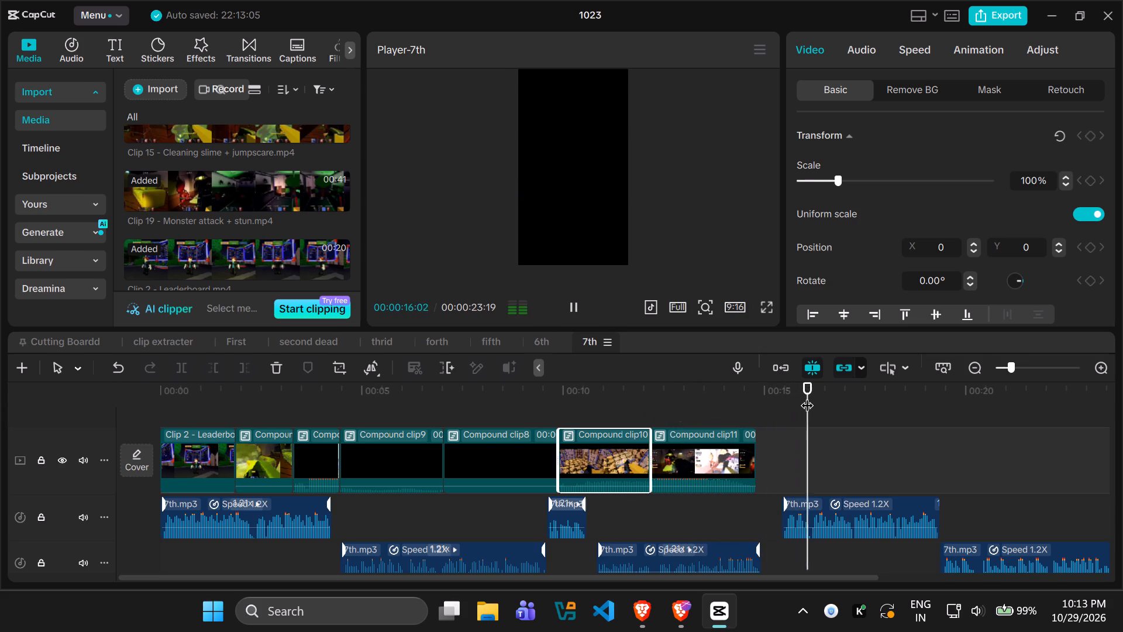
key("space")
left_click_drag(805, 397, 780, 399)
Import Clip 13 - Collecting loot from the Loot & Banking folder on the device.
left_click(144, 99)
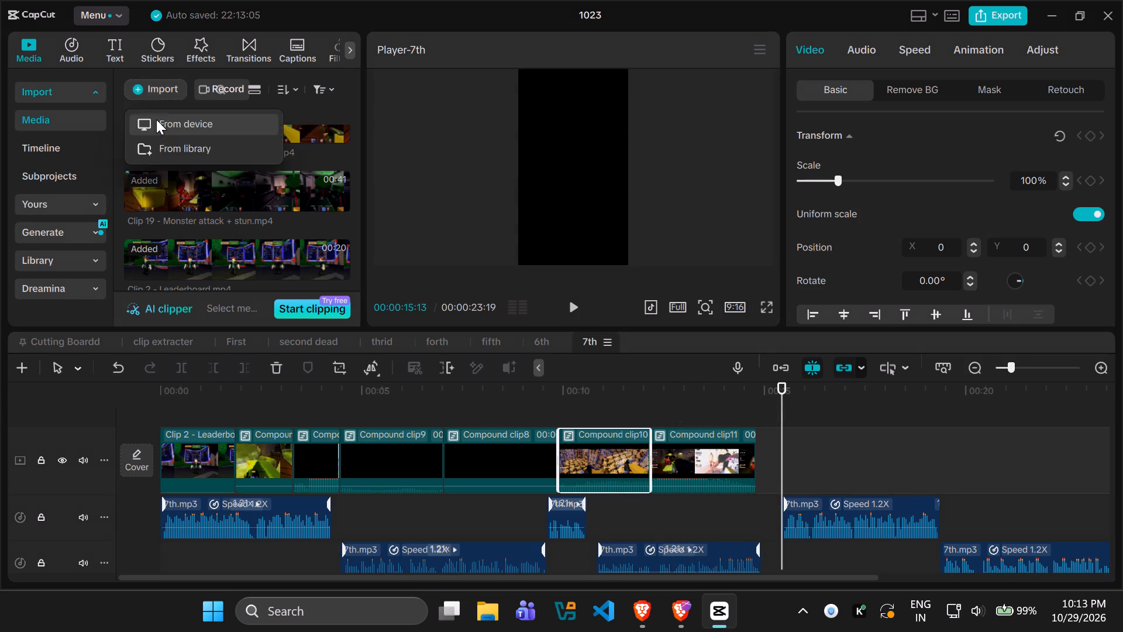
left_click(157, 120)
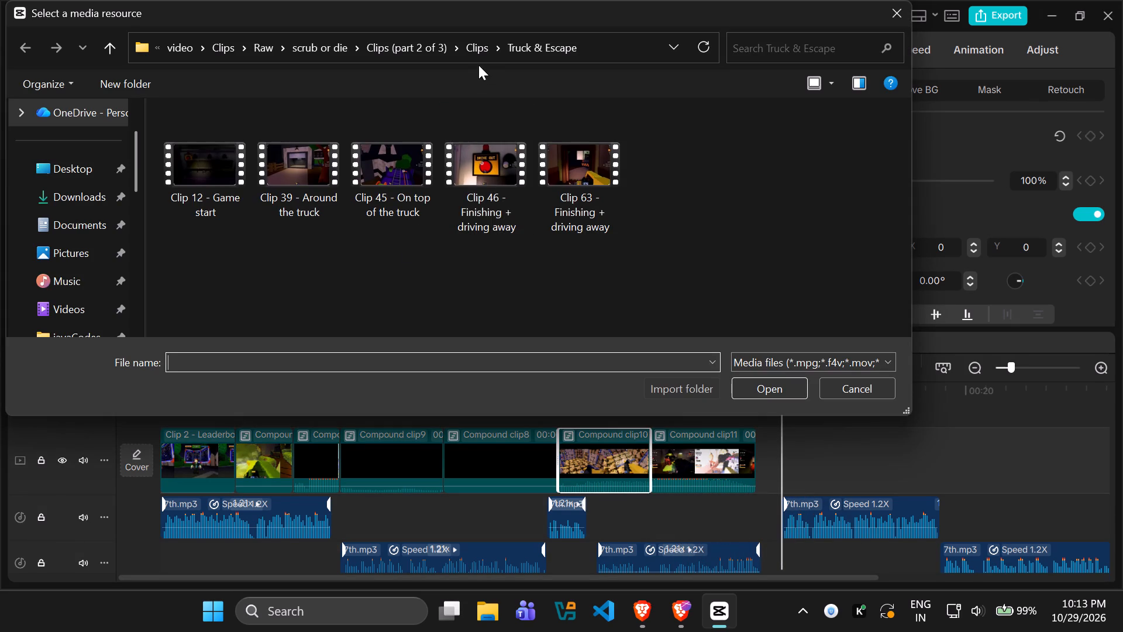
left_click(474, 53)
double_click(328, 181)
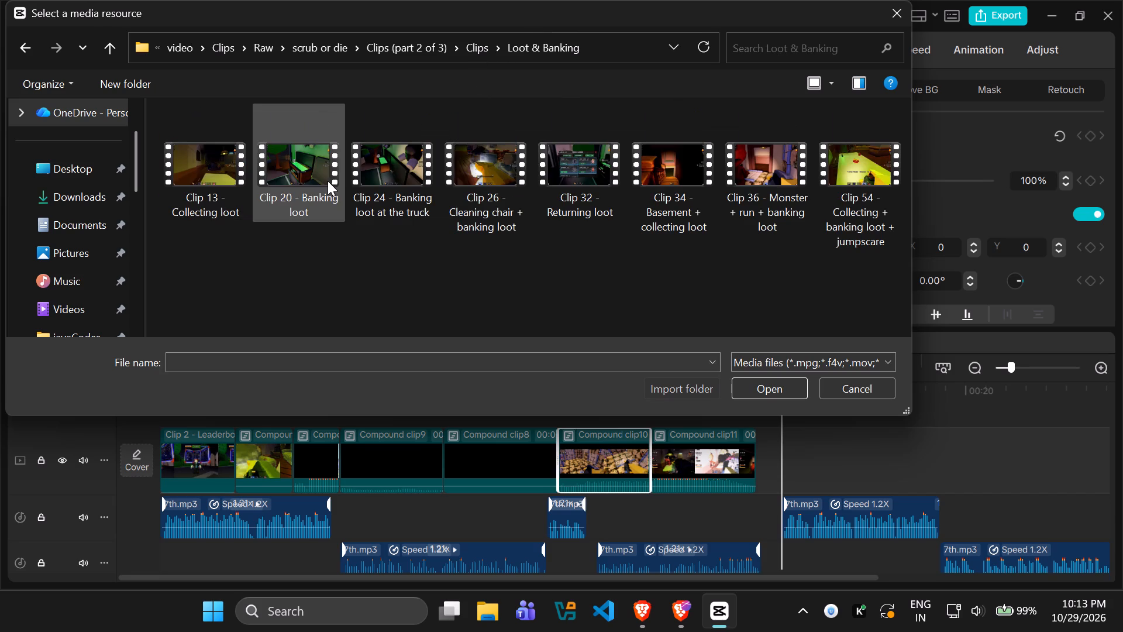
left_click(215, 159)
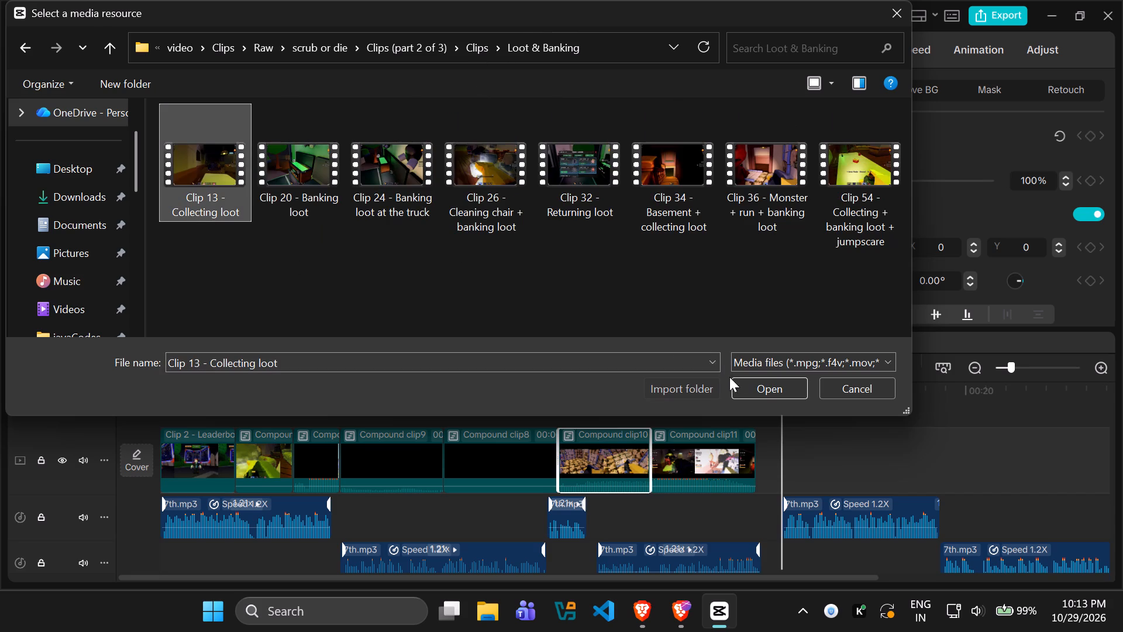
left_click(743, 389)
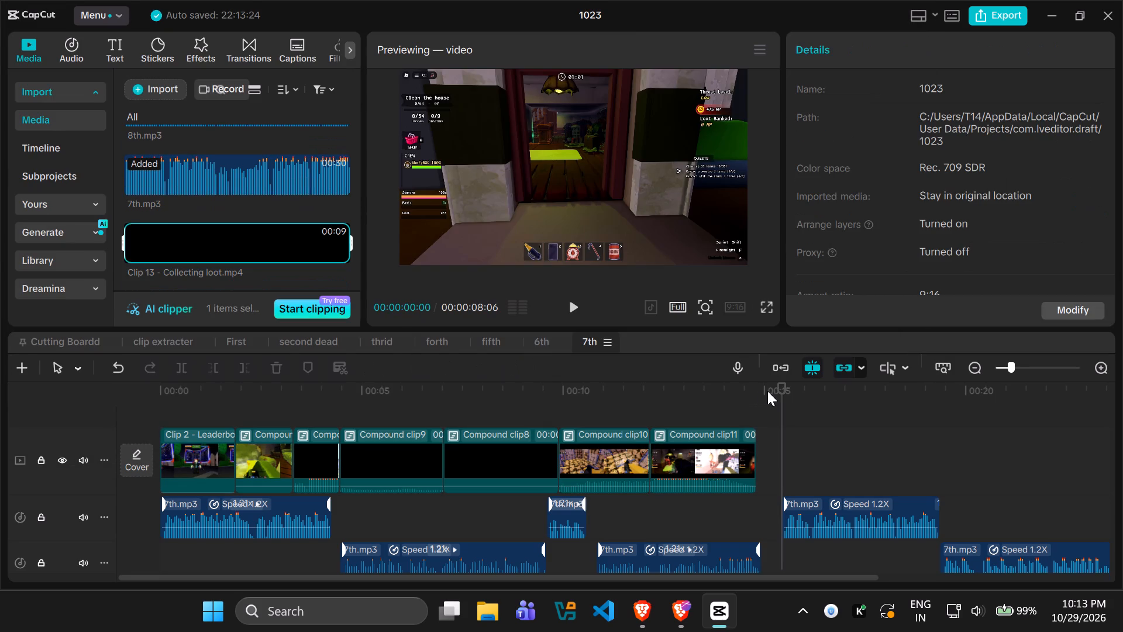
Place Clip 13 - Collecting loot.mp4 on the main track directly after Compound clip11.
left_click_drag(222, 229, 770, 453)
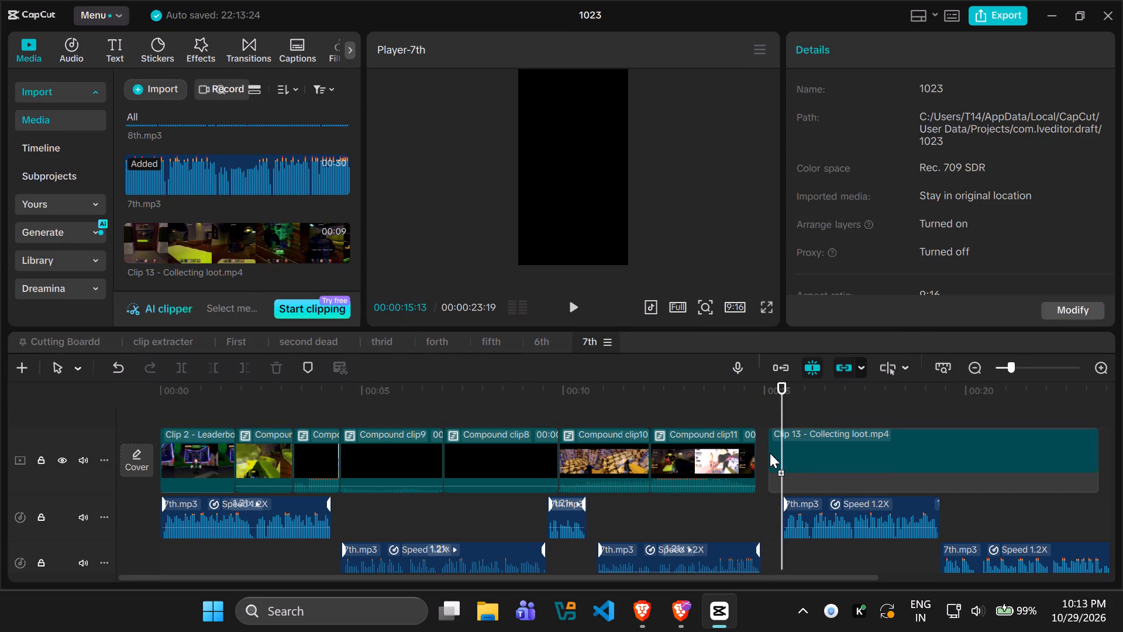
left_click_drag(770, 453, 759, 453)
left_click_drag(798, 444, 789, 445)
Duplicate Clip 13 onto the track above, starting at 00:00:14:24 in line with the original.
left_click_drag(784, 397, 755, 397)
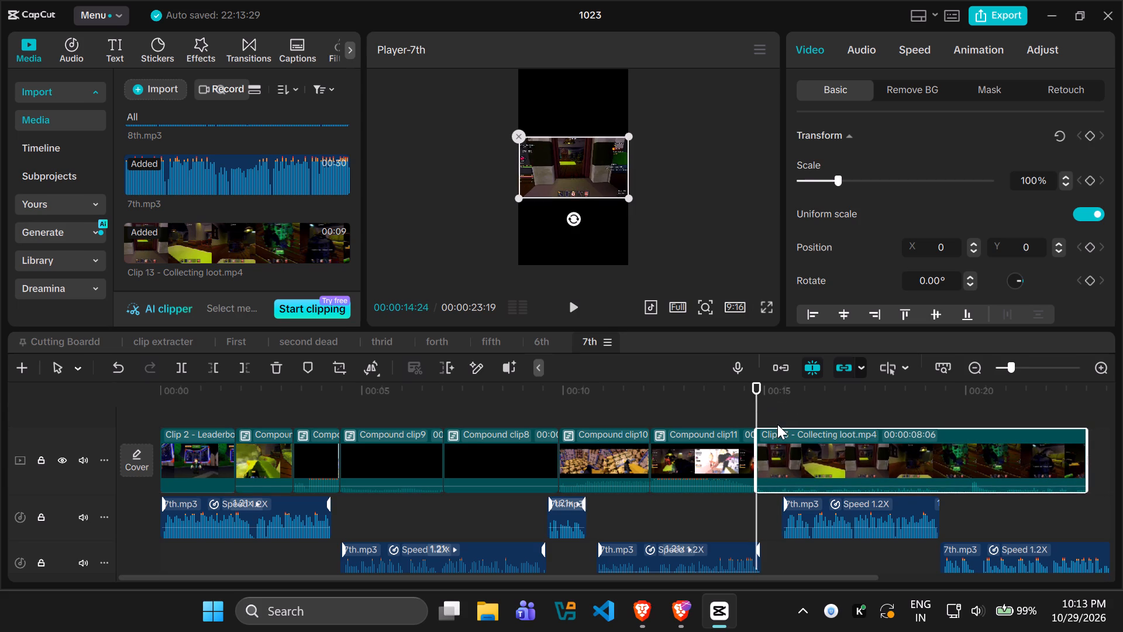
key("ctrl+c")
key("ctrl+b")
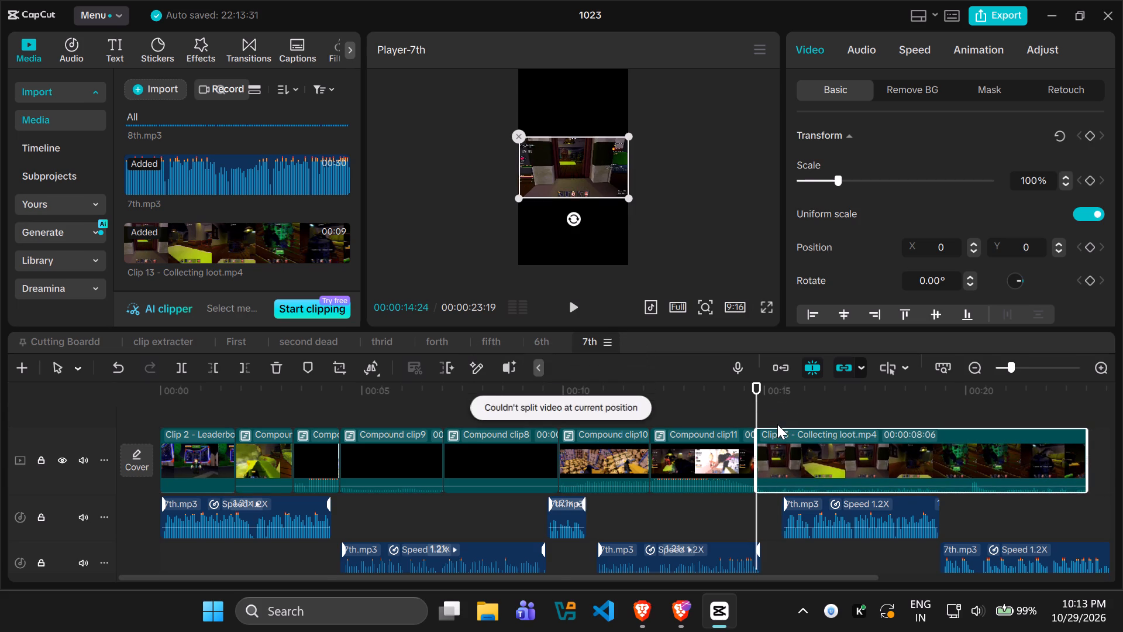
key("ctrl+v")
Enlarge Clip 13 on the main track until it fills the full height of the vertical frame.
key("space")
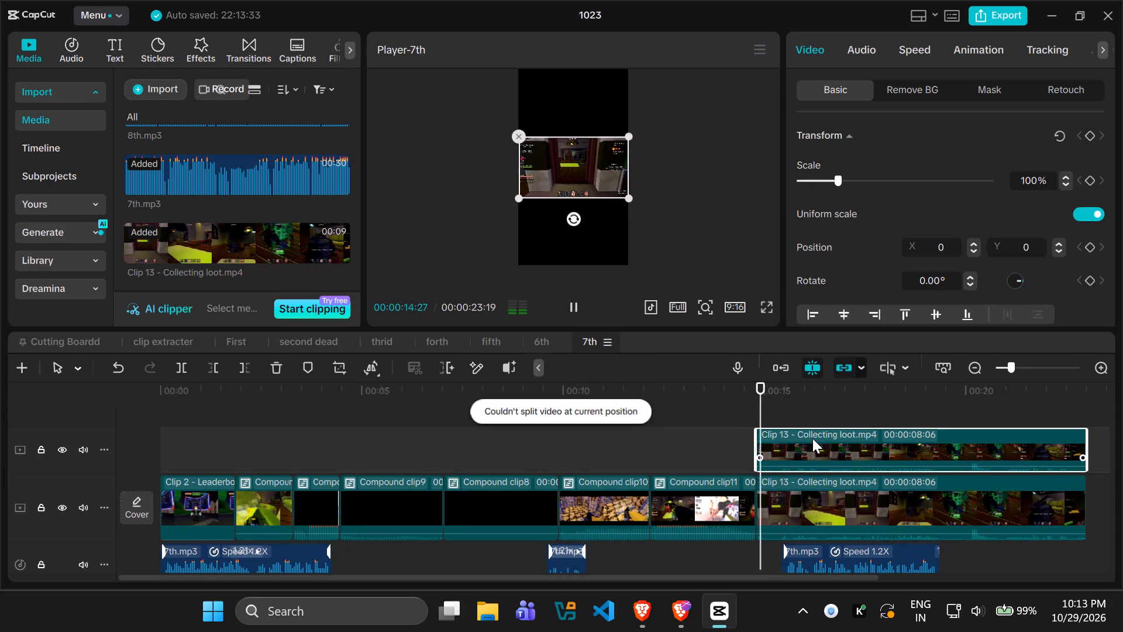
key("space")
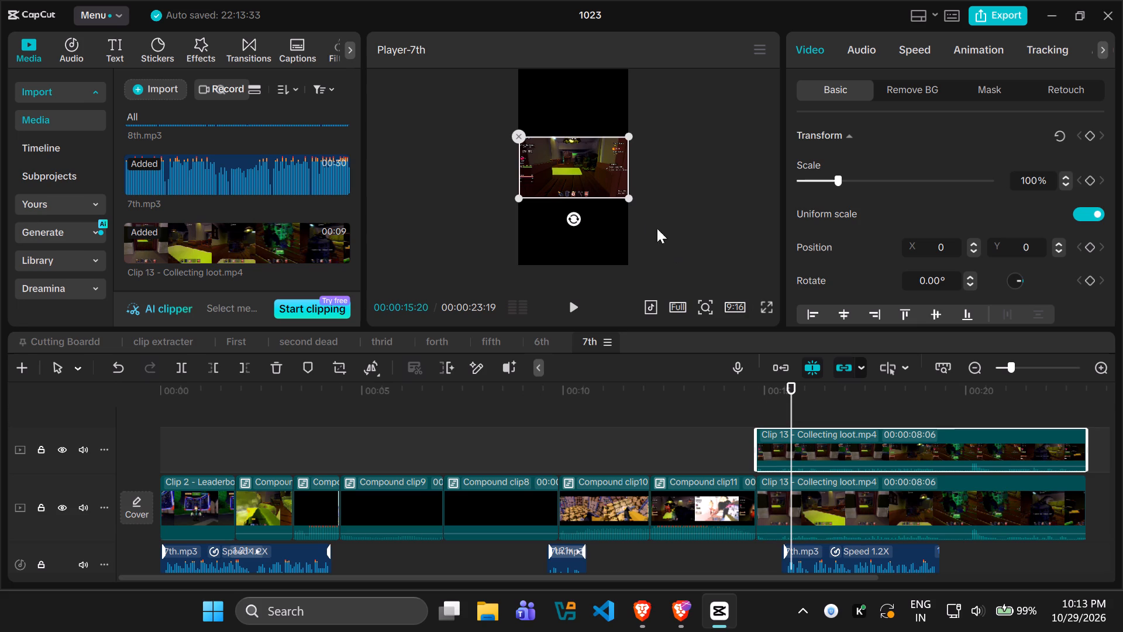
left_click(798, 497)
left_click_drag(624, 195, 662, 279)
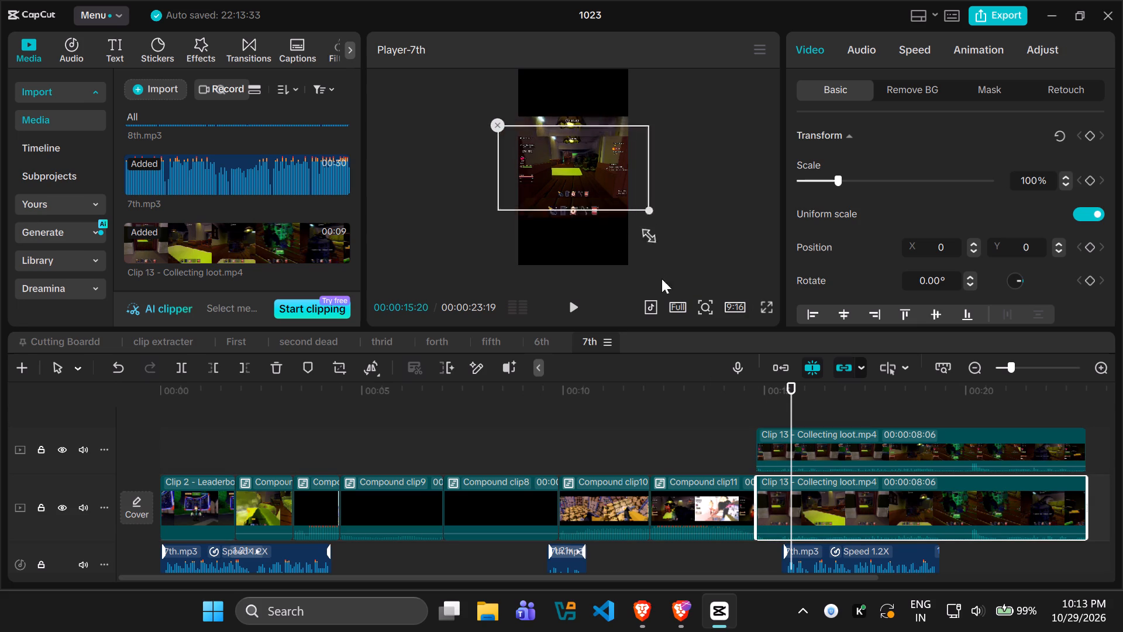
left_click_drag(662, 279, 718, 419)
Scale the Clip 13 copy on the upper track to about 191%, keeping it centred over the enlarged background.
left_click(859, 460)
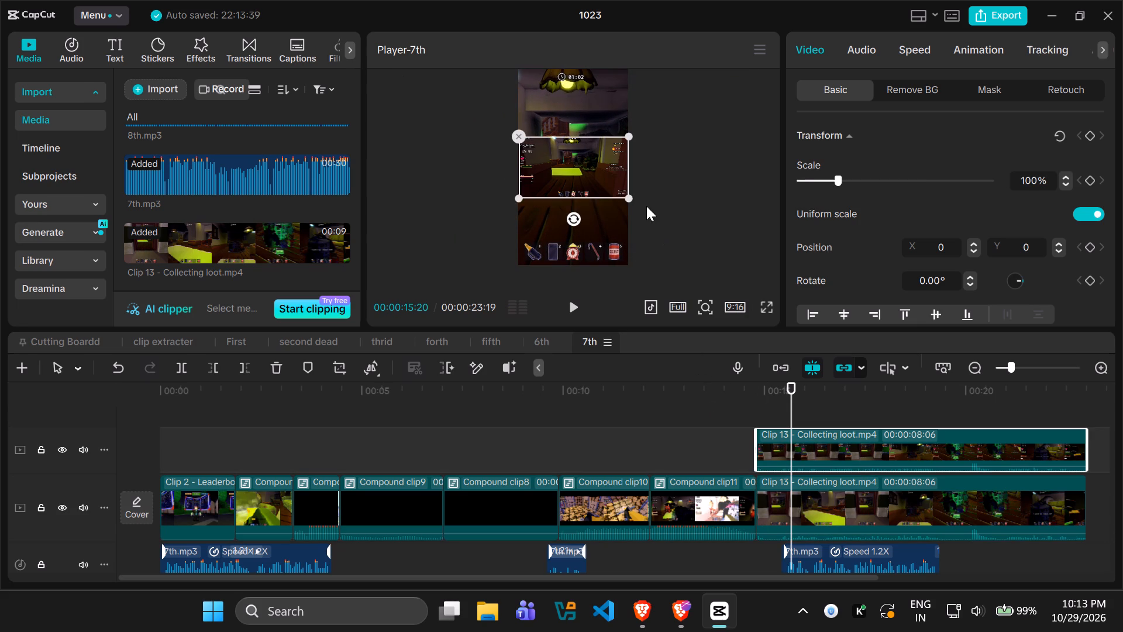
left_click_drag(623, 197, 671, 274)
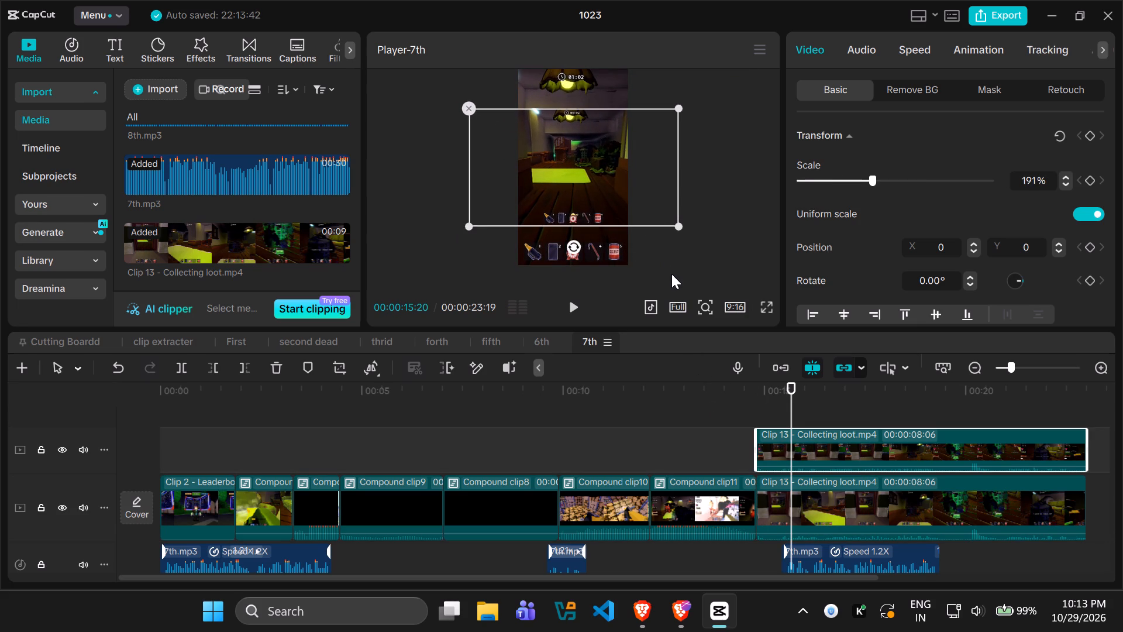
Trim away the part of both stacked Clip 13 copies before 00:00:18:29.
key("space")
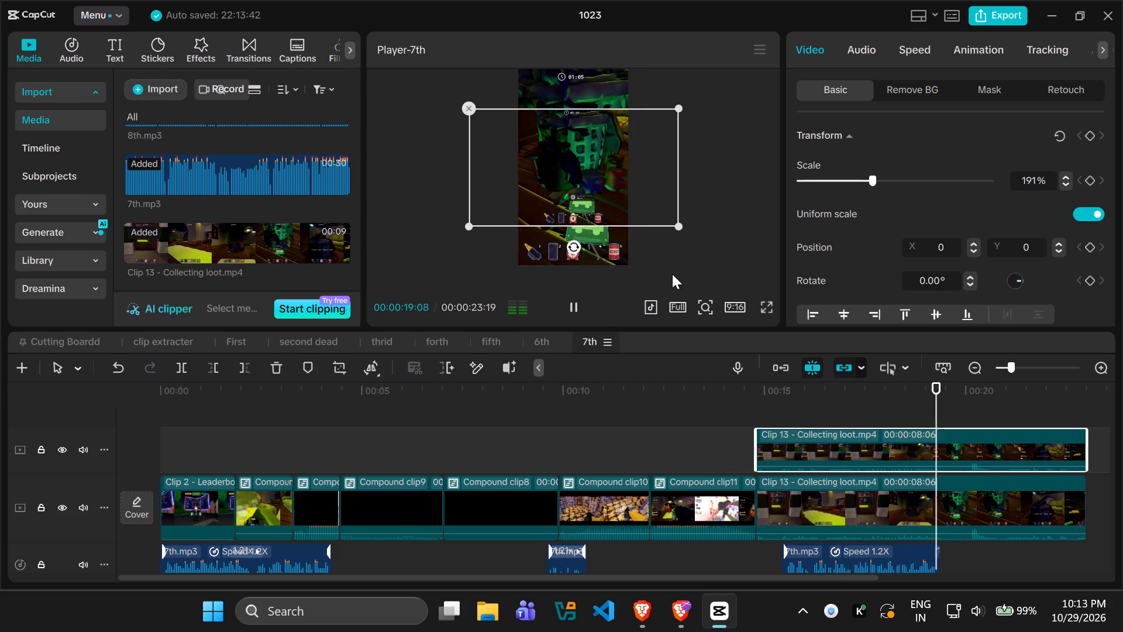
key("space")
left_click_drag(966, 402, 966, 403)
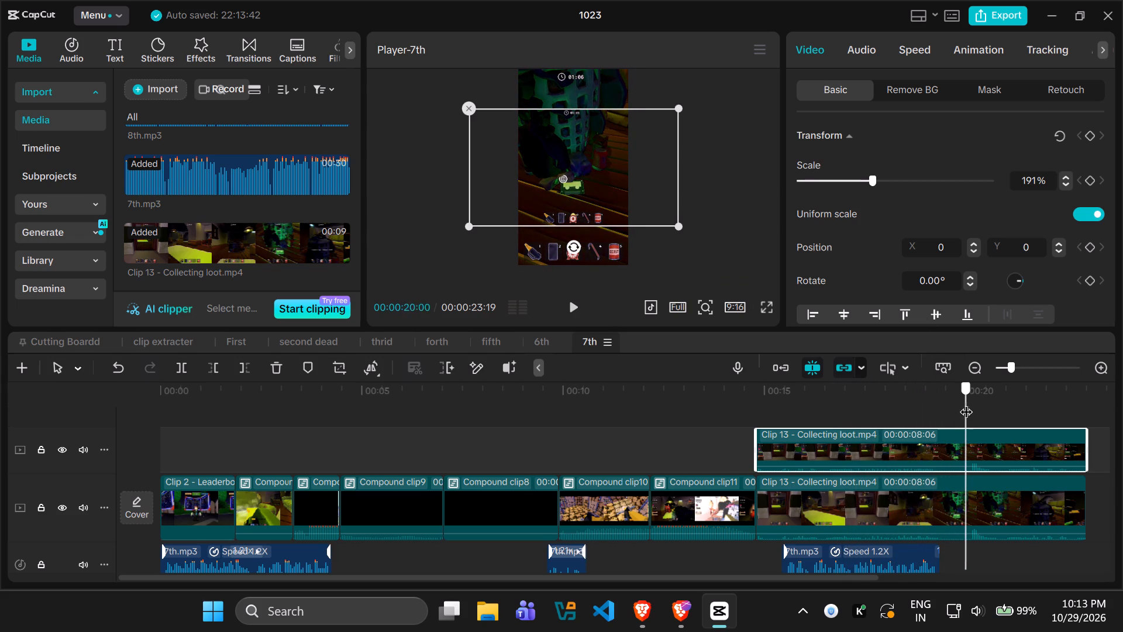
left_click_drag(966, 403, 924, 395)
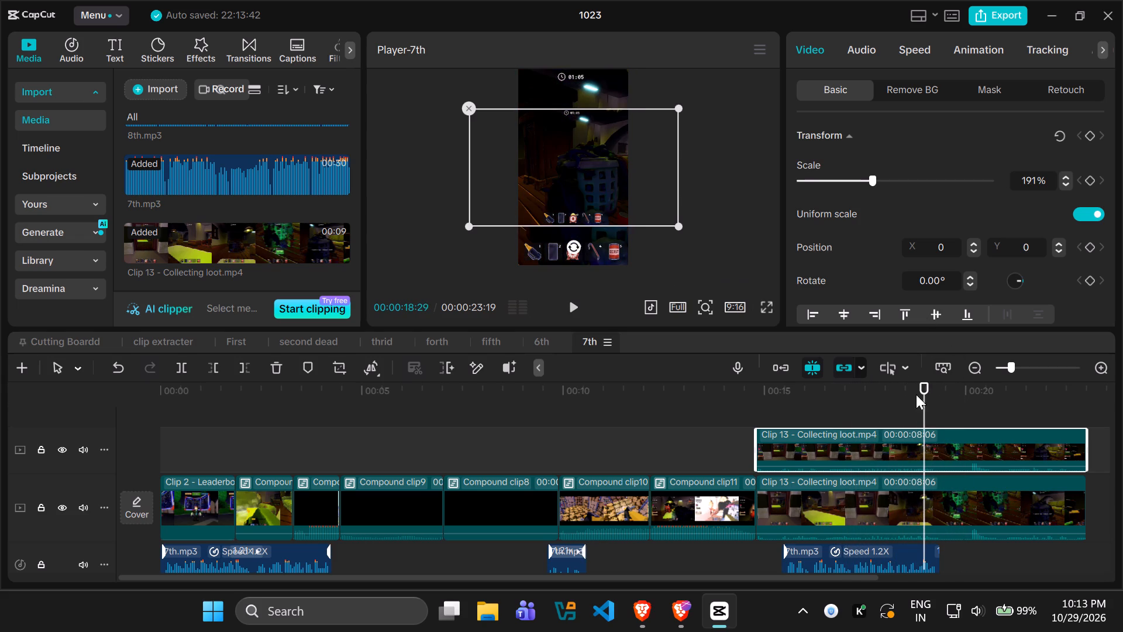
left_click(850, 493, "ctrl")
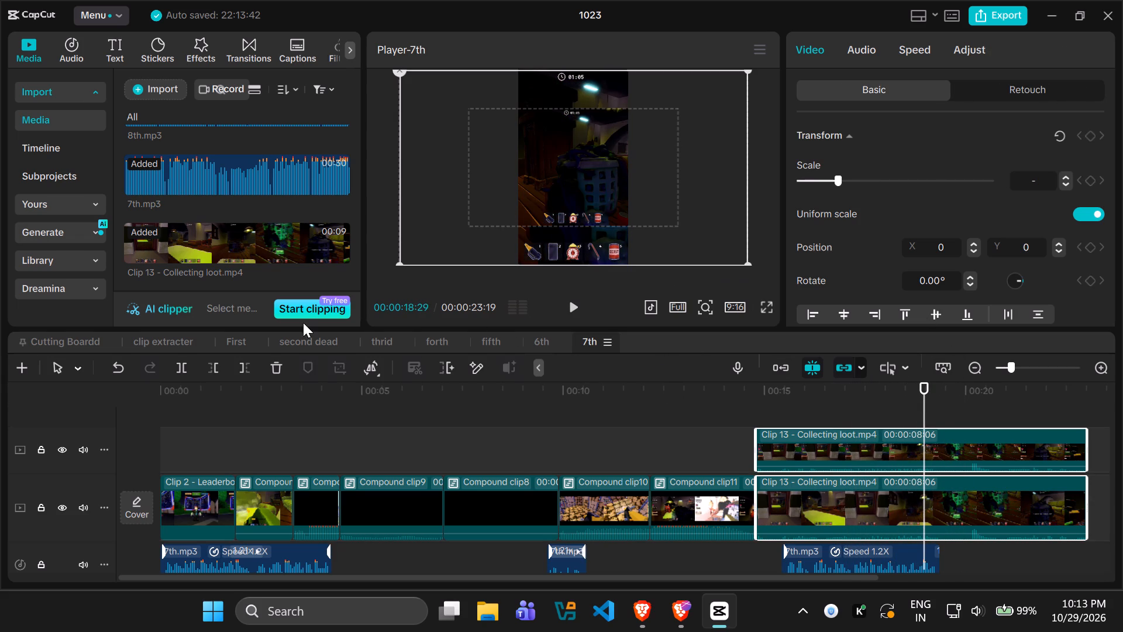
left_click(216, 361)
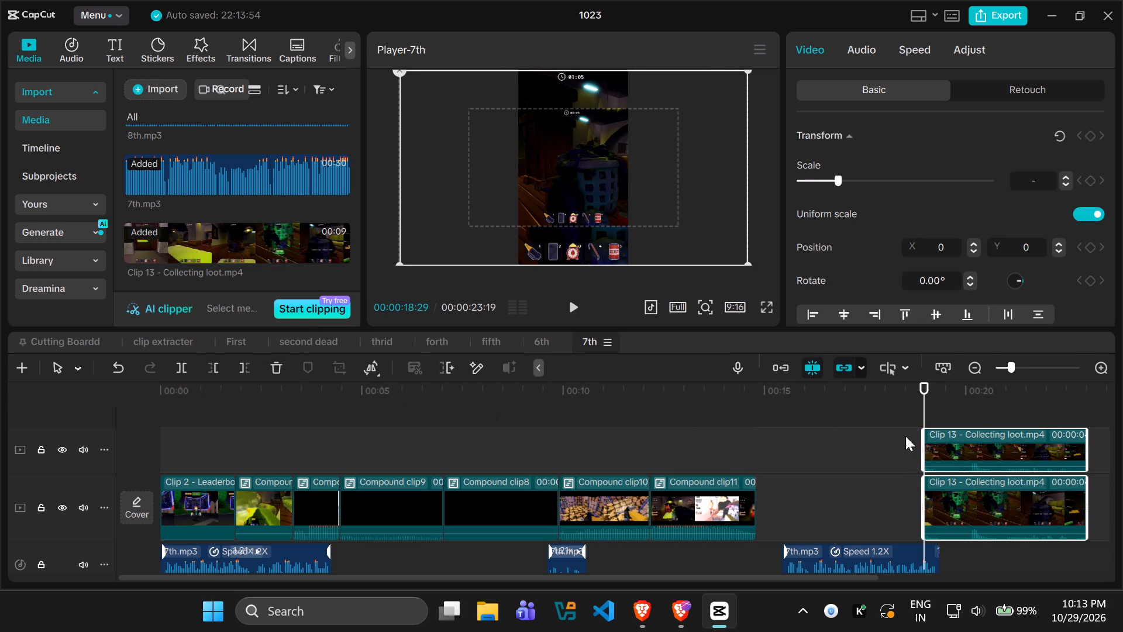
Move both trimmed Clip 13 copies back together so they start directly after Compound clip11.
left_click_drag(969, 446, 808, 448)
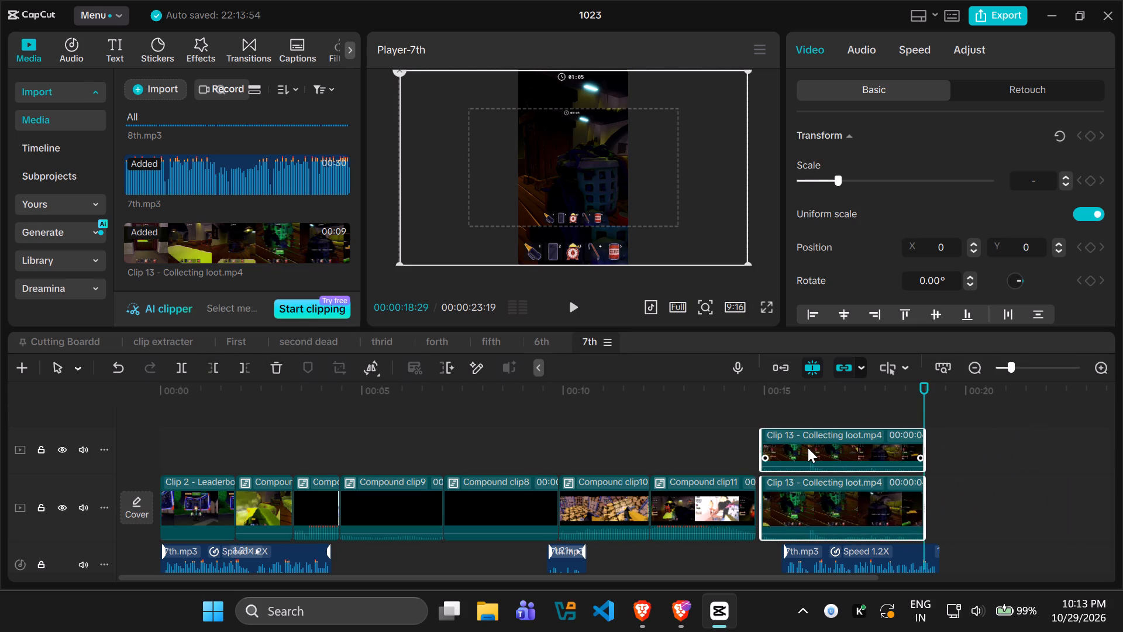
left_click_drag(808, 448, 806, 447)
left_click_drag(811, 446, 802, 446)
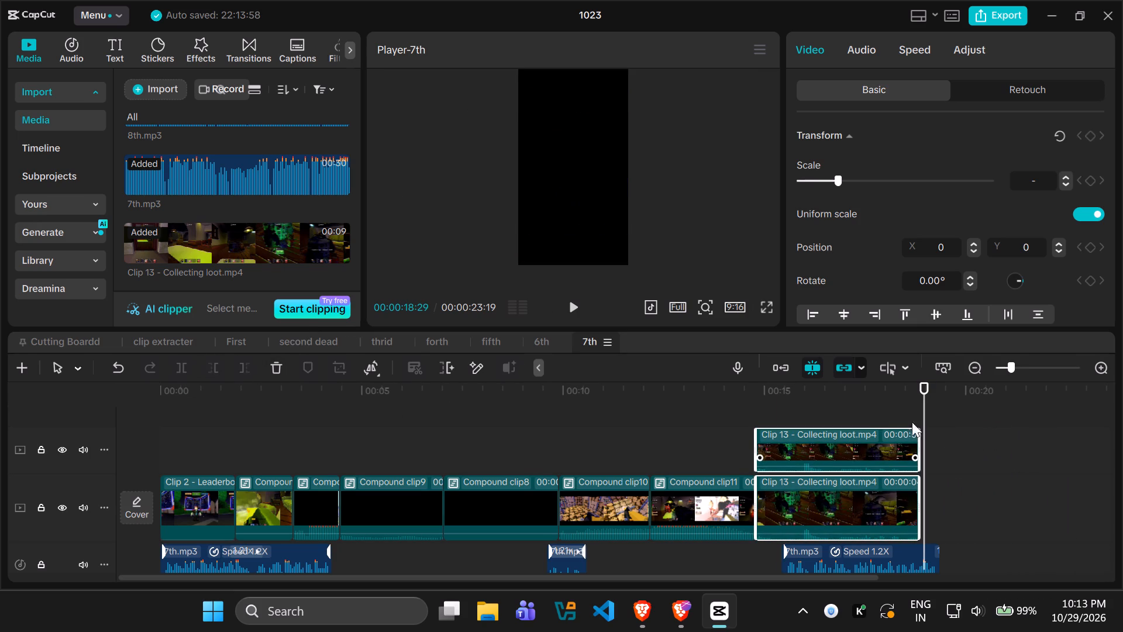
Play the stacked Clip 13 pair against the voice and trim off everything after 00:00:17:09 in both copies.
left_click_drag(918, 409, 748, 408)
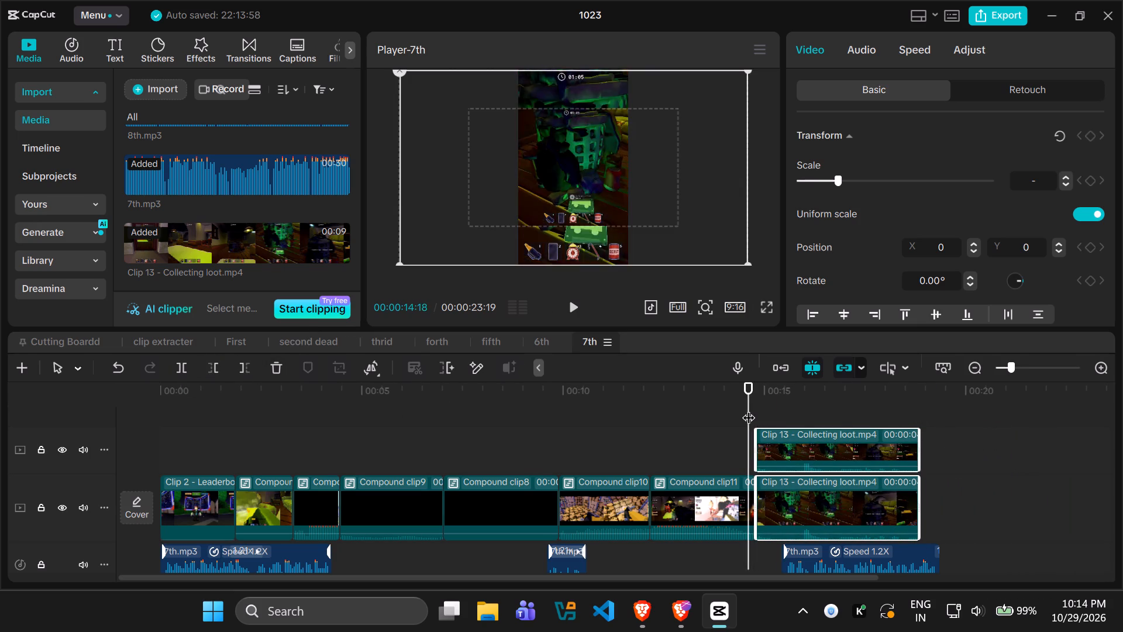
key("space")
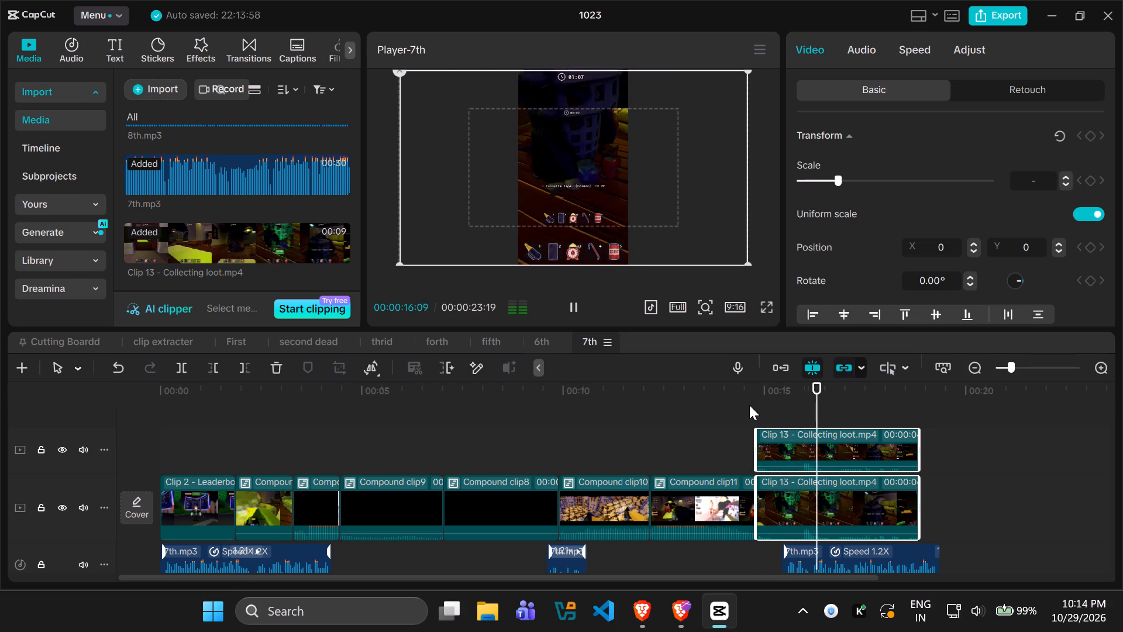
key("space")
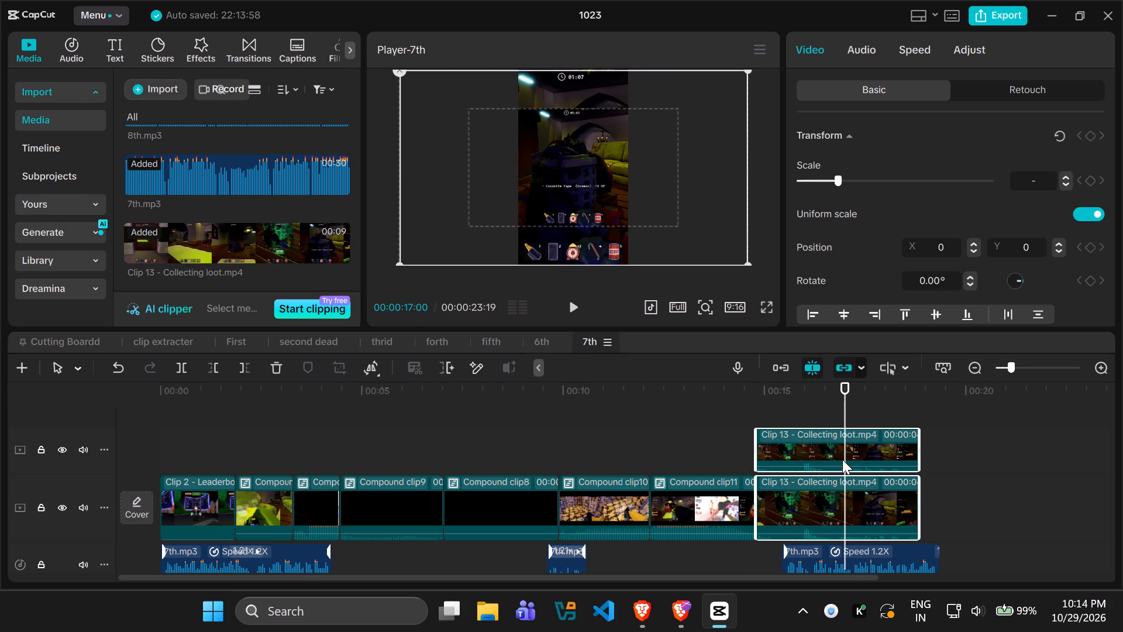
key("space")
key("space")
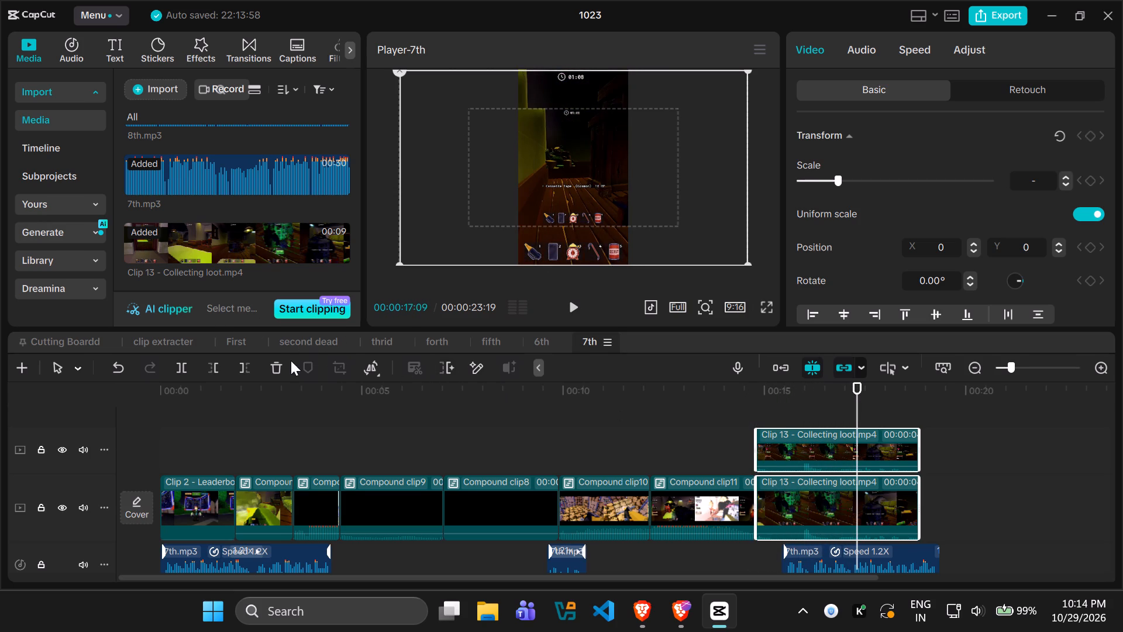
left_click(240, 368)
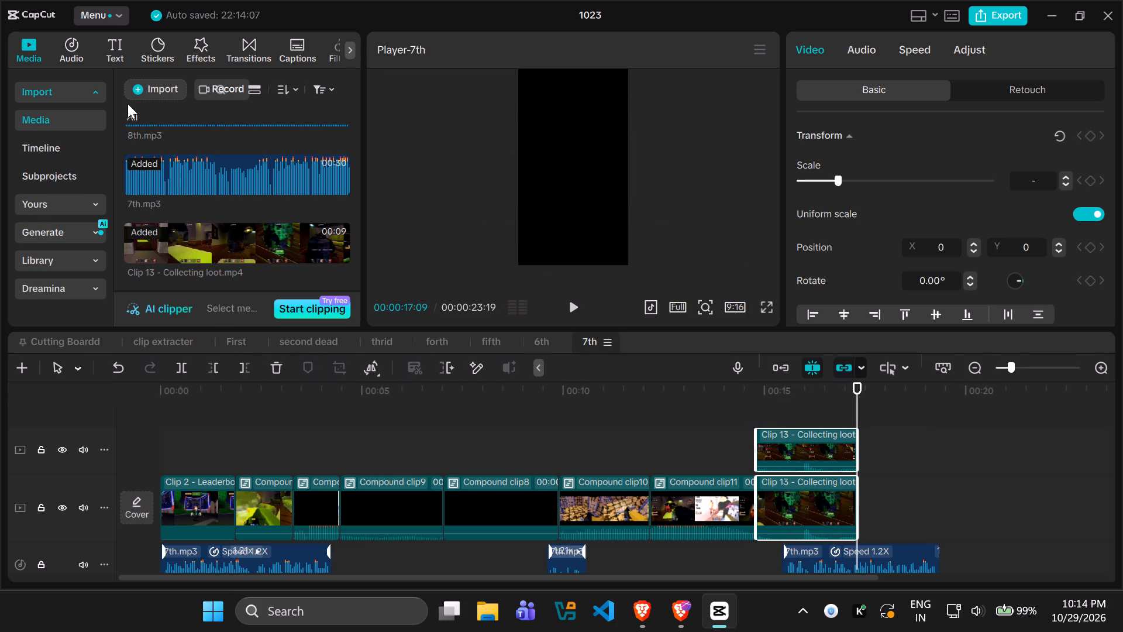
Browse the part 2 and part 3 clip folders, including Lobby & Shop and Truck & Escape, for the next gameplay clip.
left_click(132, 90)
left_click(228, 128)
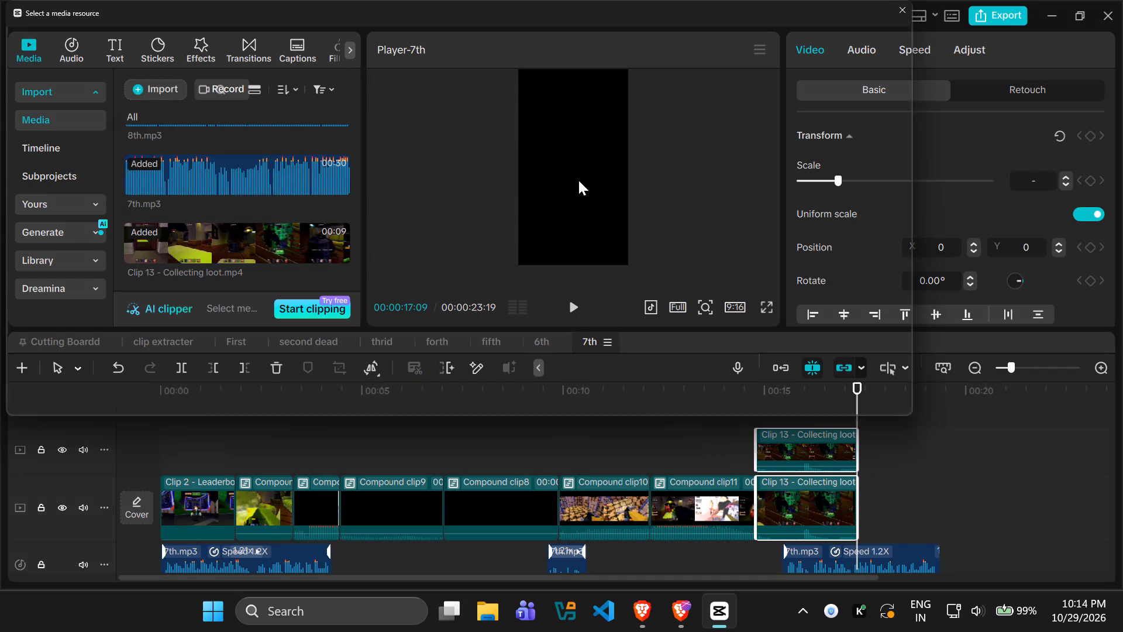
left_click(476, 49)
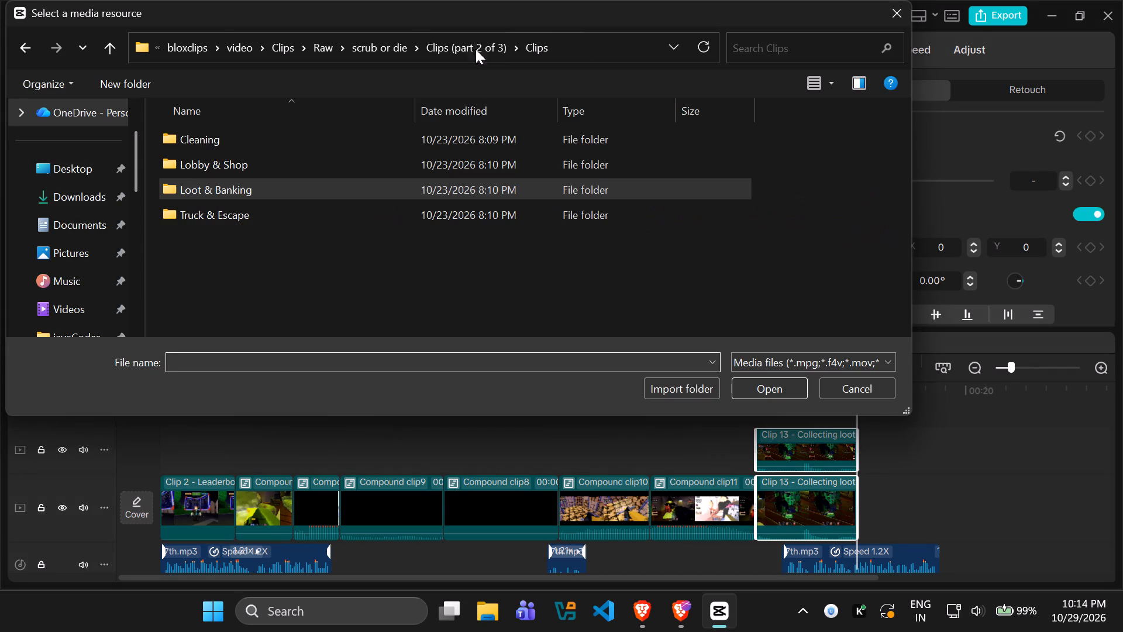
double_click(329, 172)
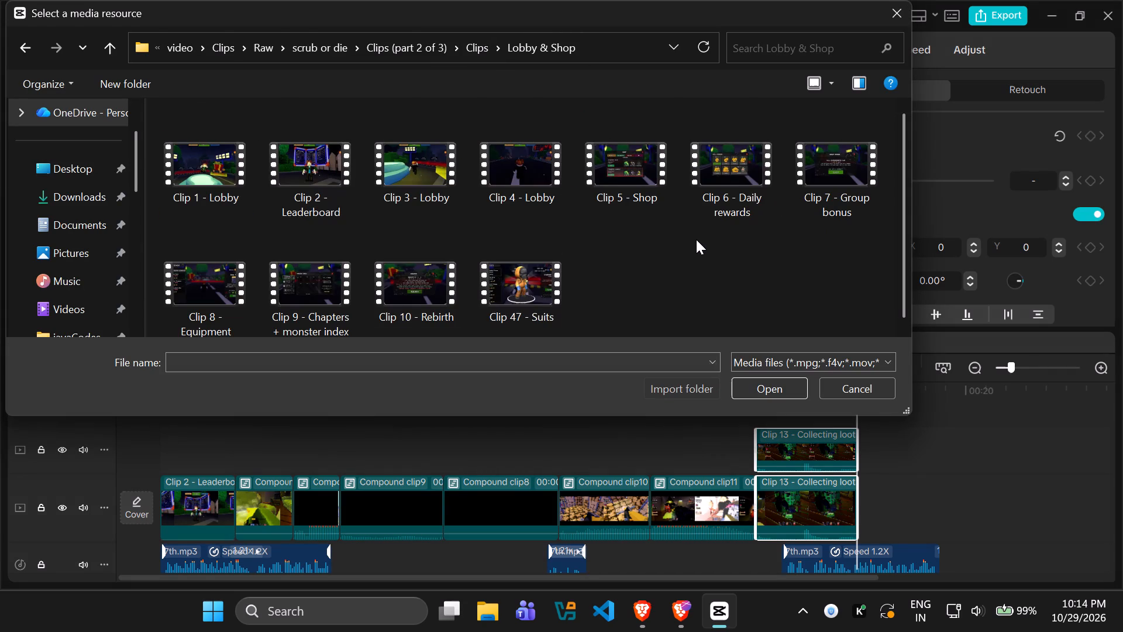
scroll(697, 239, "down", 1)
left_click(483, 46)
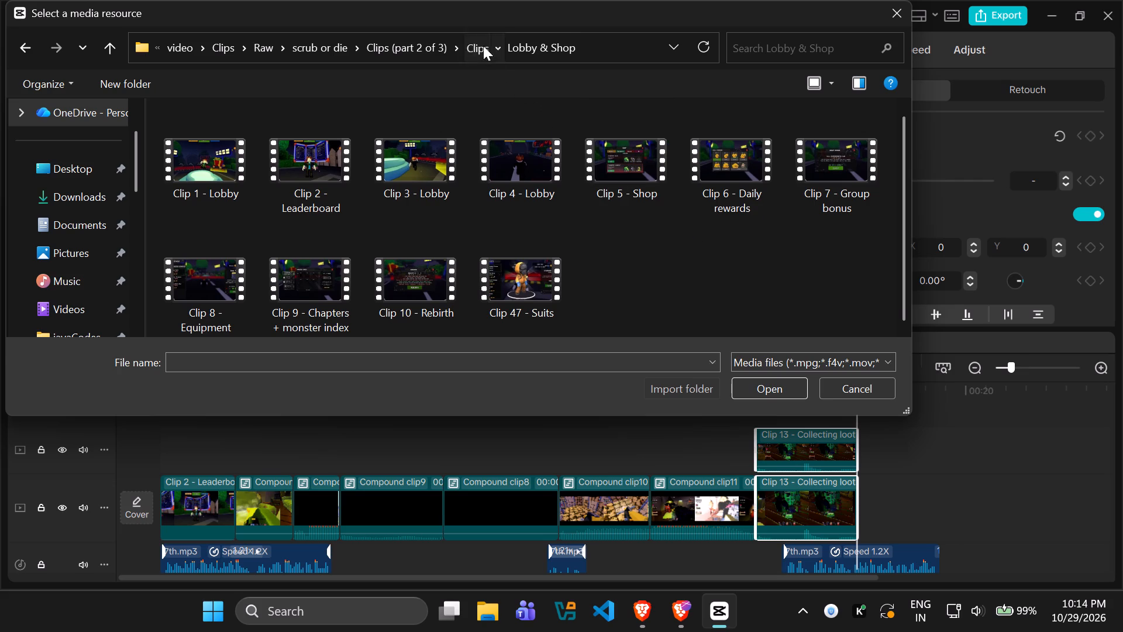
double_click(440, 215)
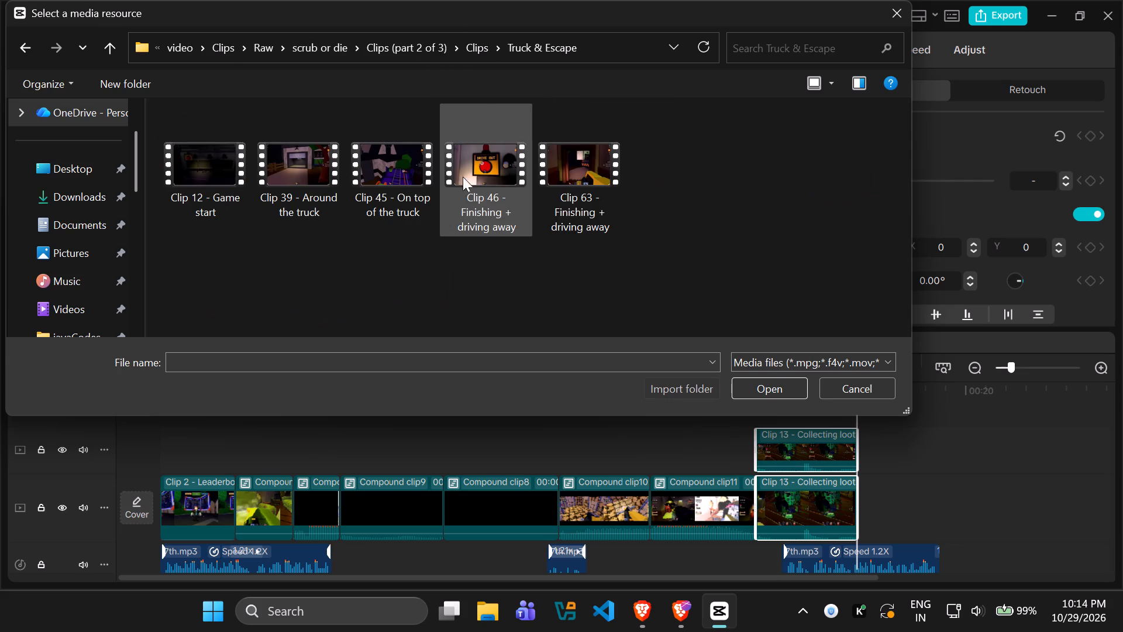
left_click(429, 52)
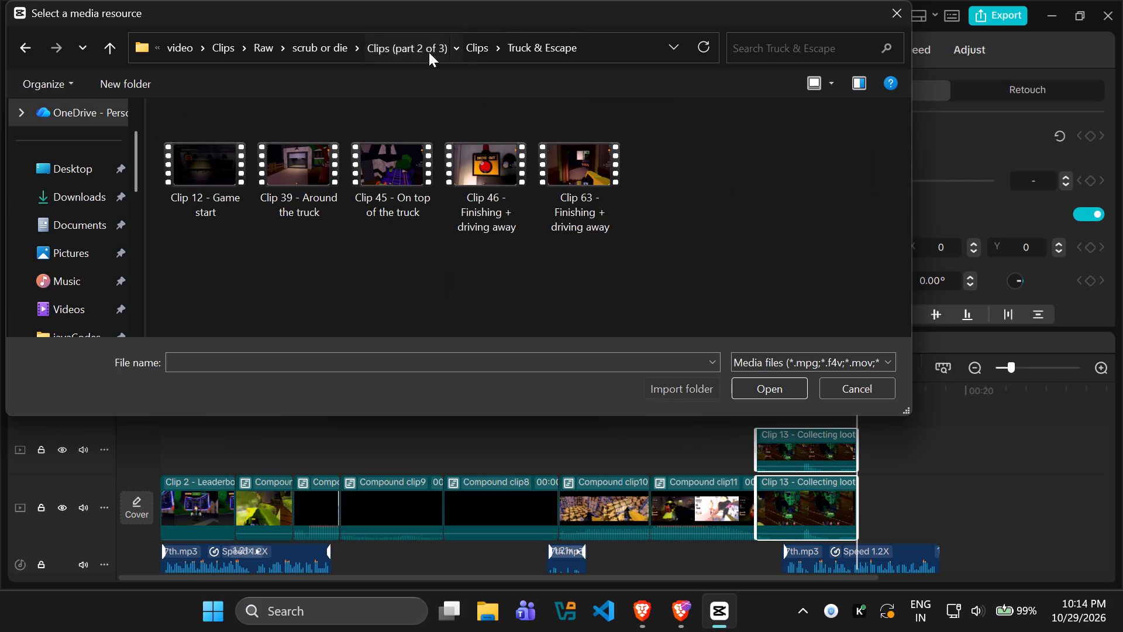
left_click(449, 54)
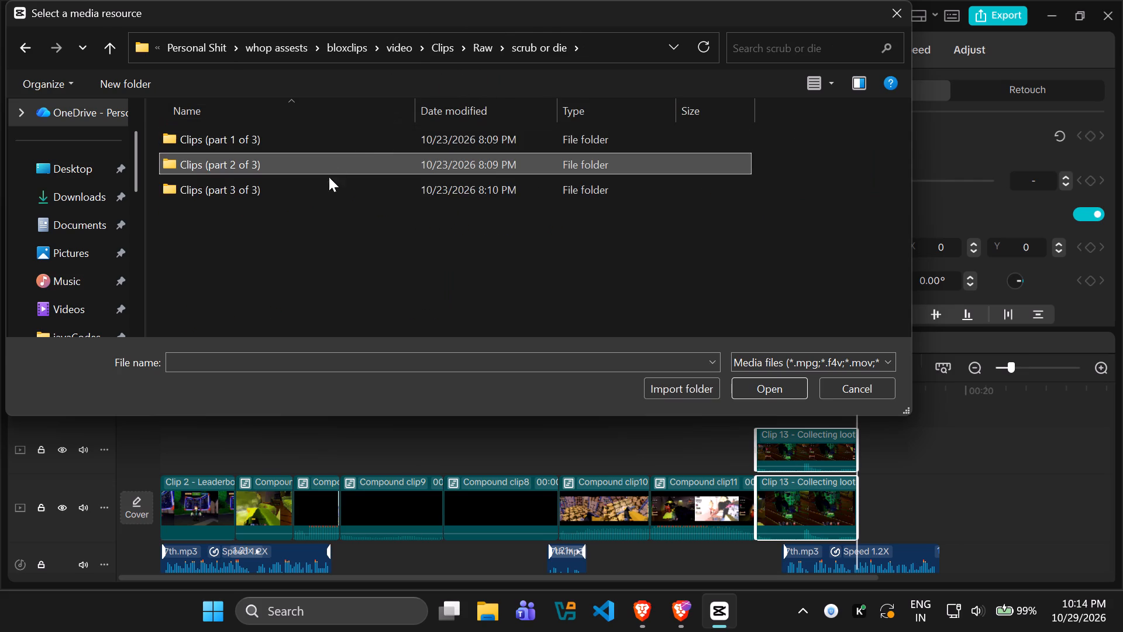
double_click(323, 184)
double_click(315, 140)
double_click(320, 140)
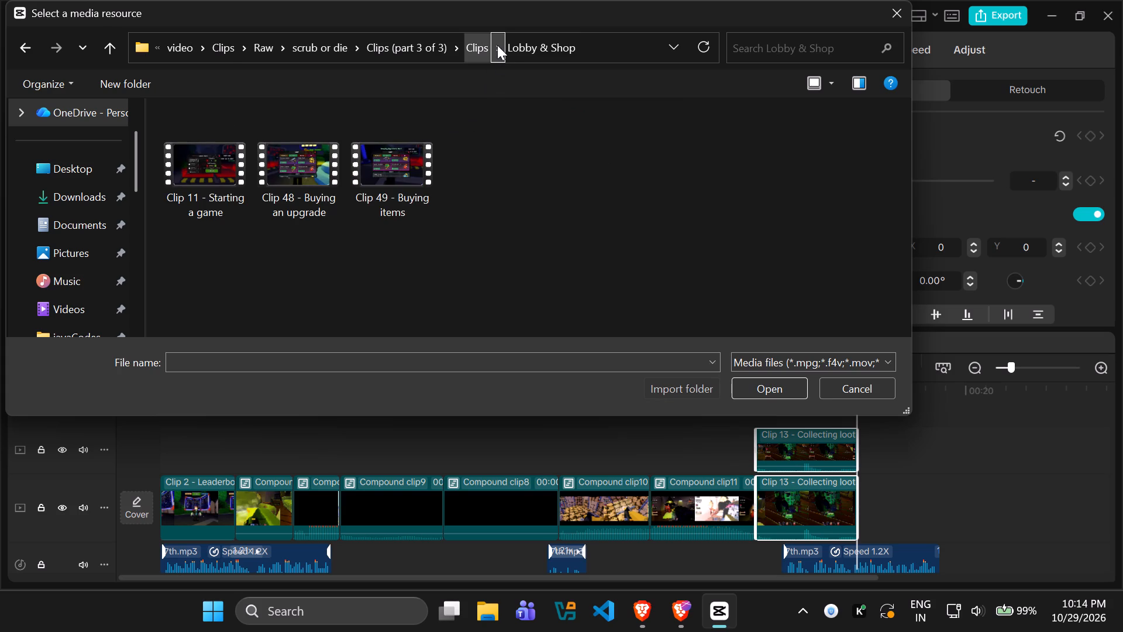
left_click(478, 41)
left_click(449, 46)
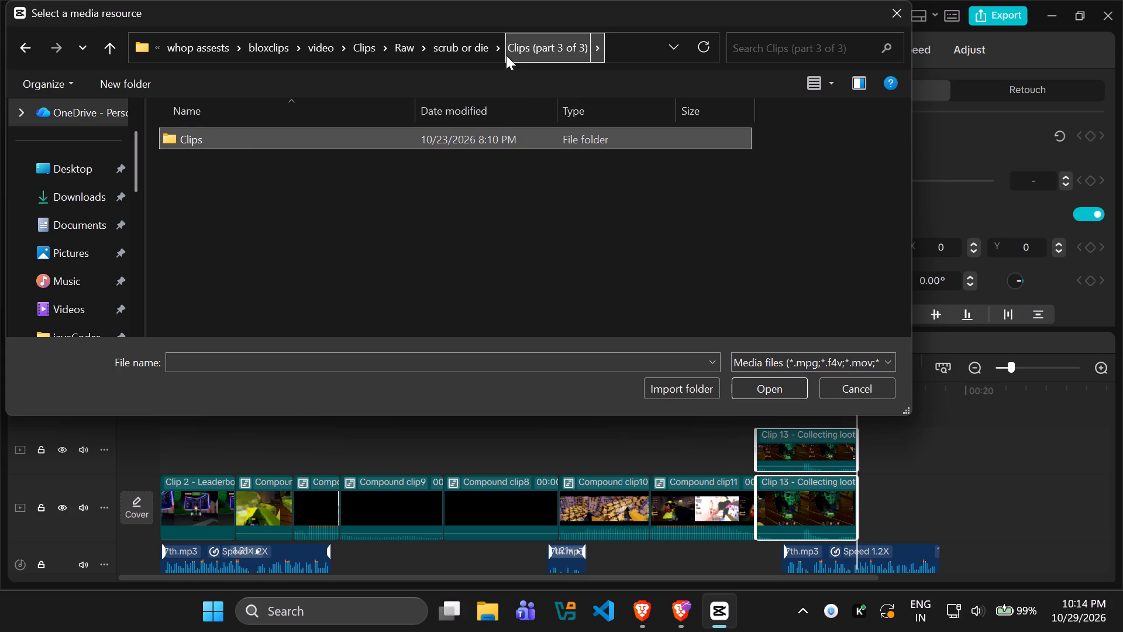
left_click(528, 53)
left_click(470, 43)
left_click(345, 167)
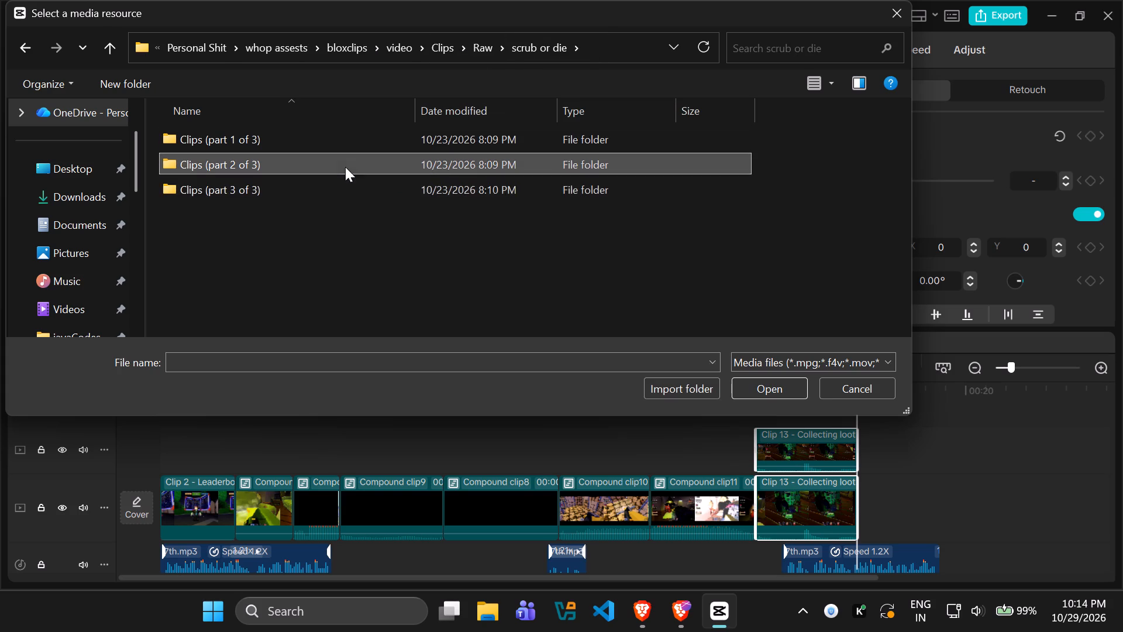
left_click(860, 389)
Import Clip 46 - Finishing + driving away from the Truck & Escape folder in Clips (part 2 of 3).
key("space")
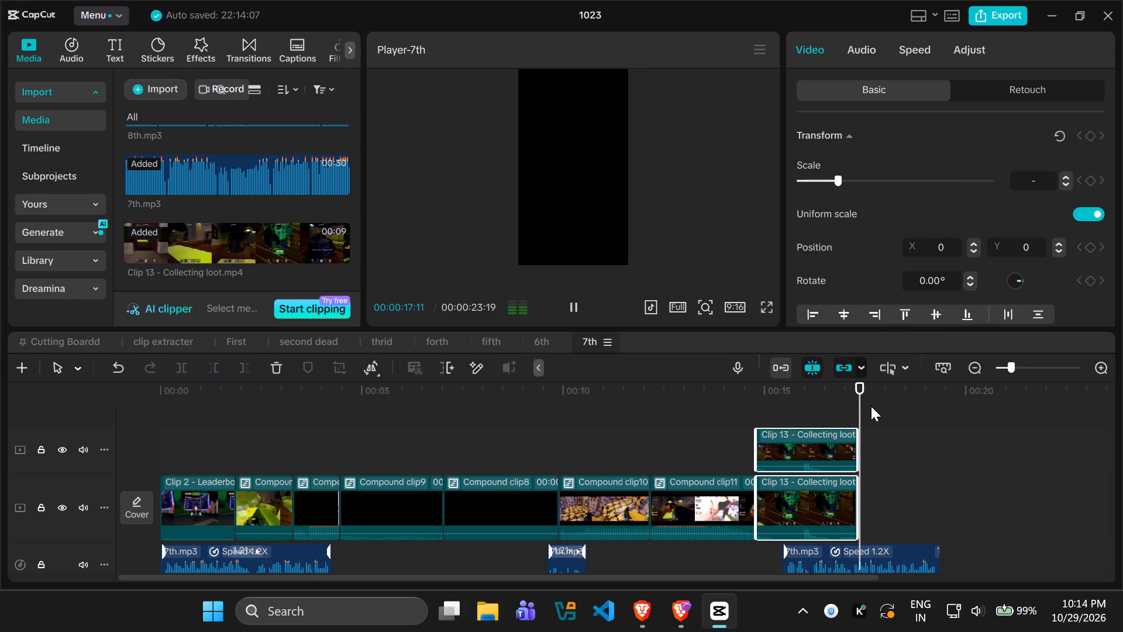
key("space")
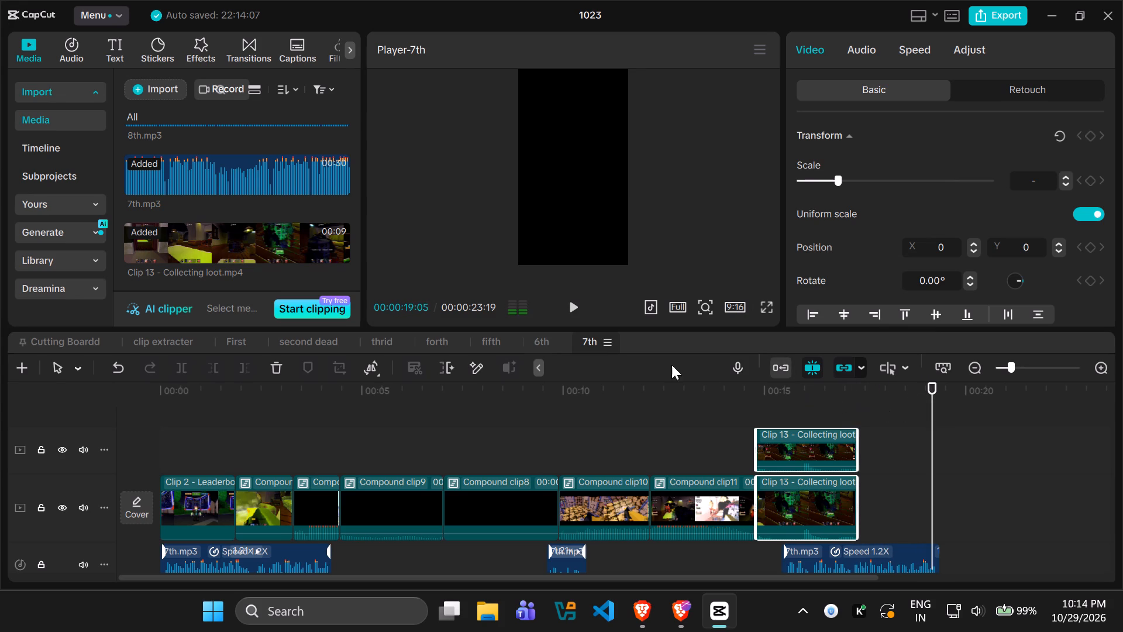
left_click(173, 92)
left_click(187, 123)
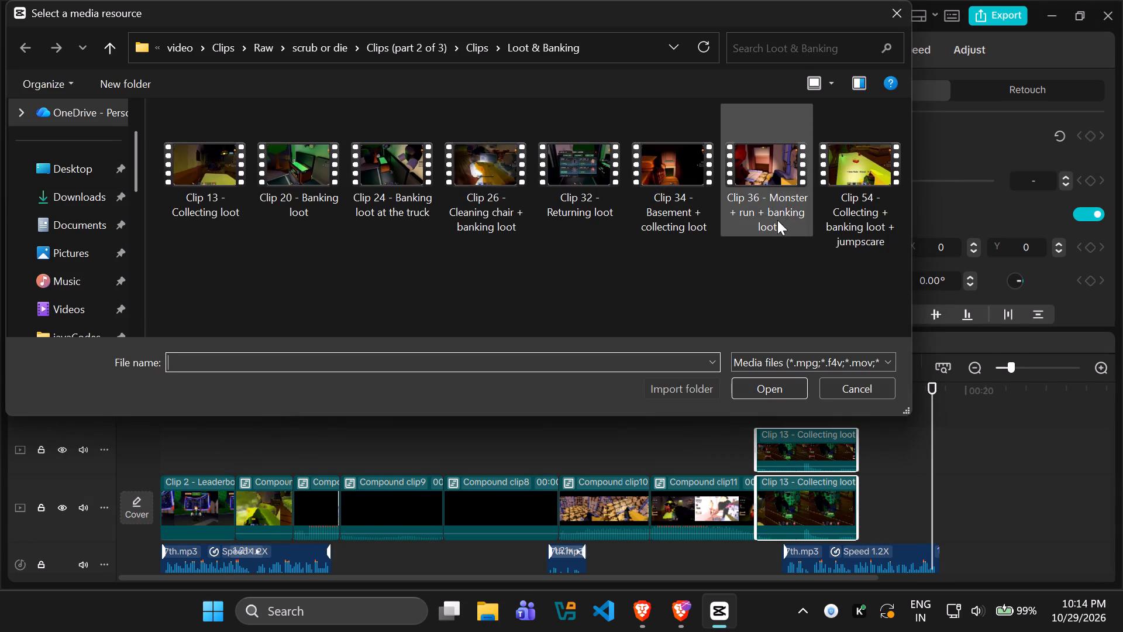
left_click(435, 45)
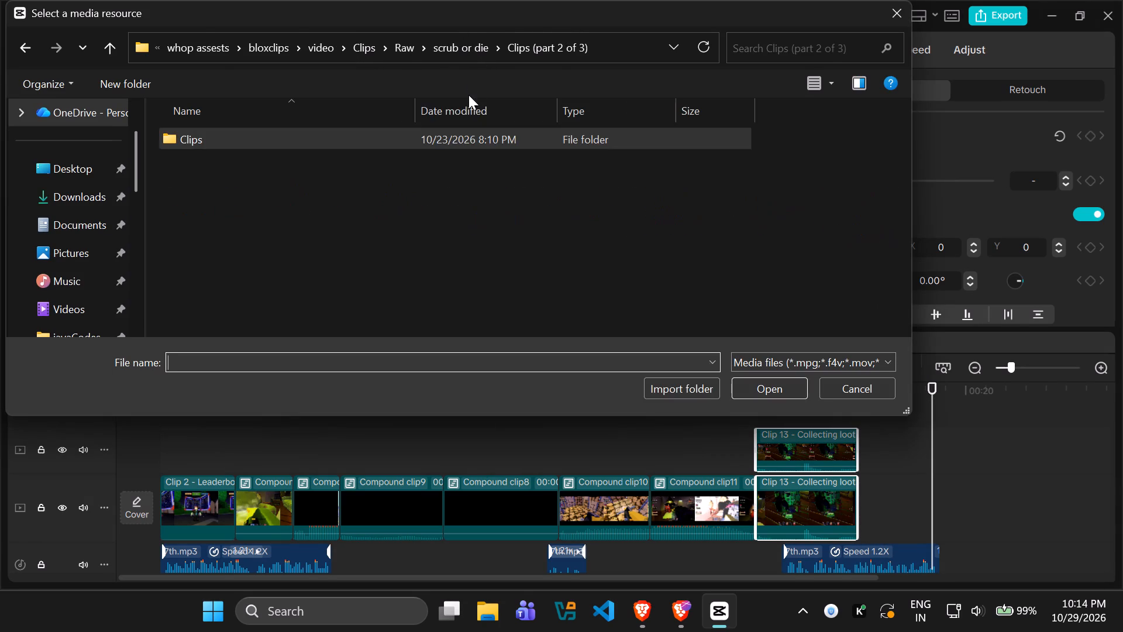
triple_click(465, 145)
double_click(412, 208)
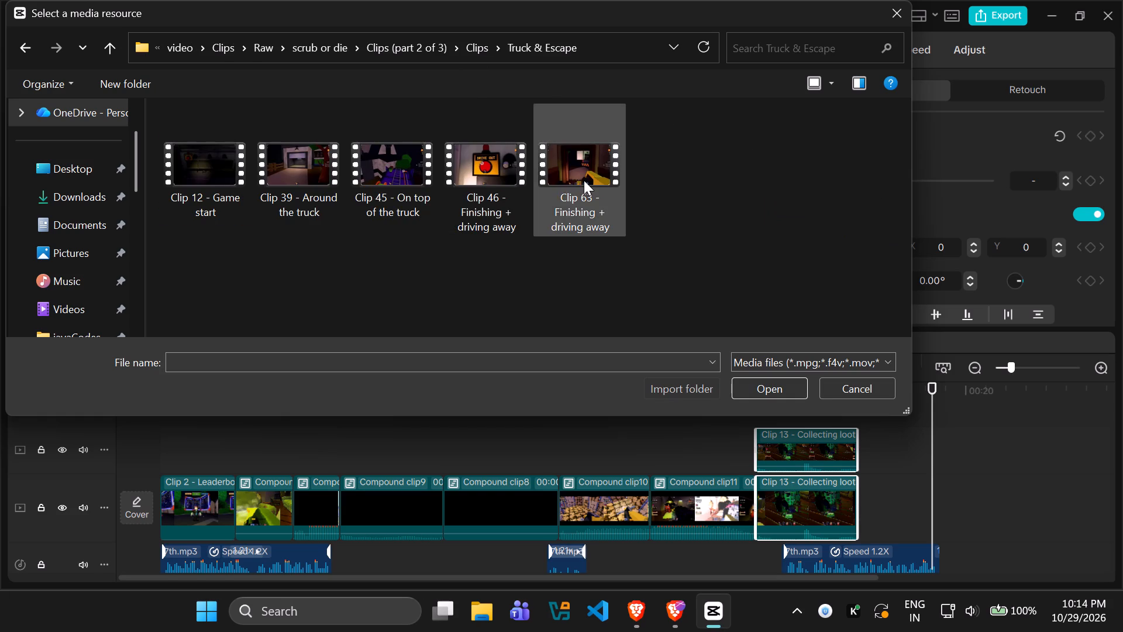
left_click(492, 164)
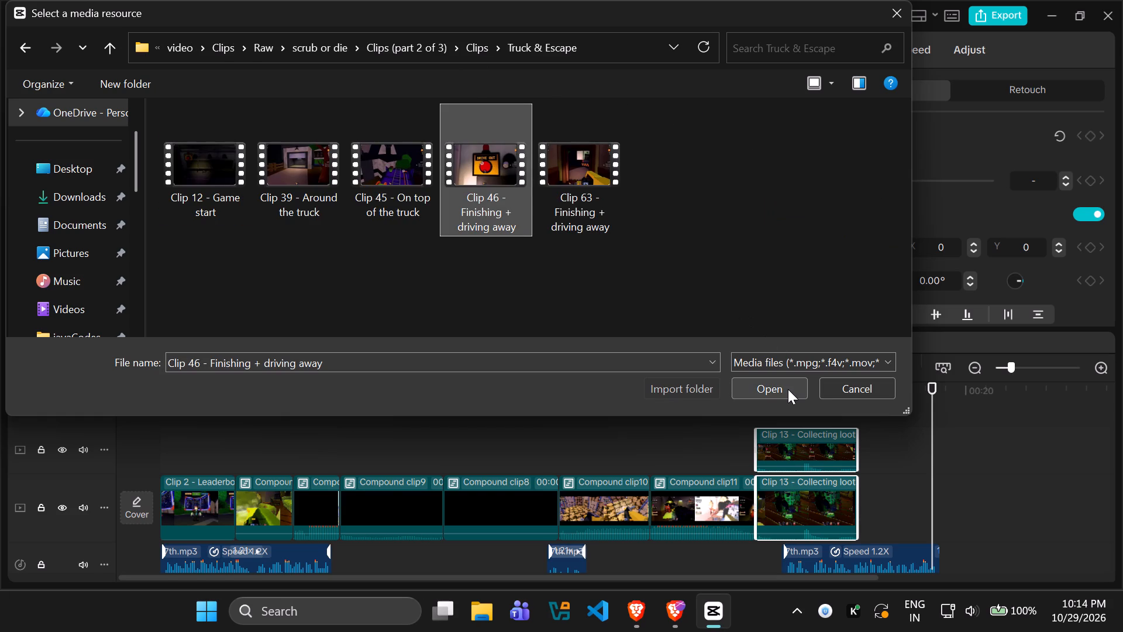
left_click(788, 389)
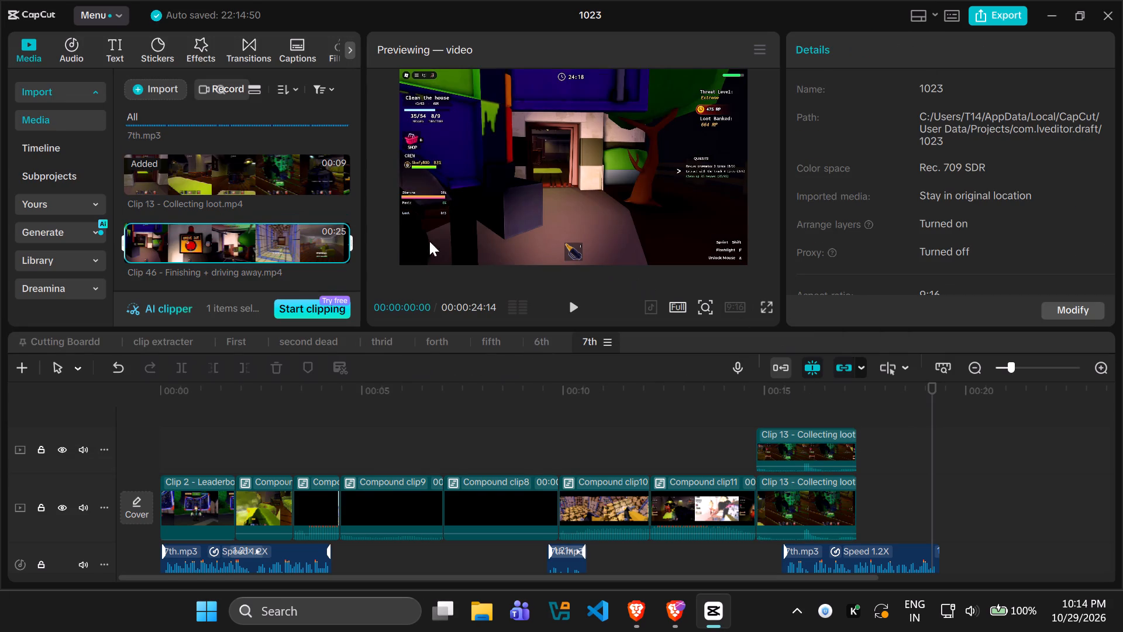
Place Clip 46 - Finishing + driving away.mp4 on the main track directly after the trimmed Clip 13.
left_click_drag(252, 238, 860, 506)
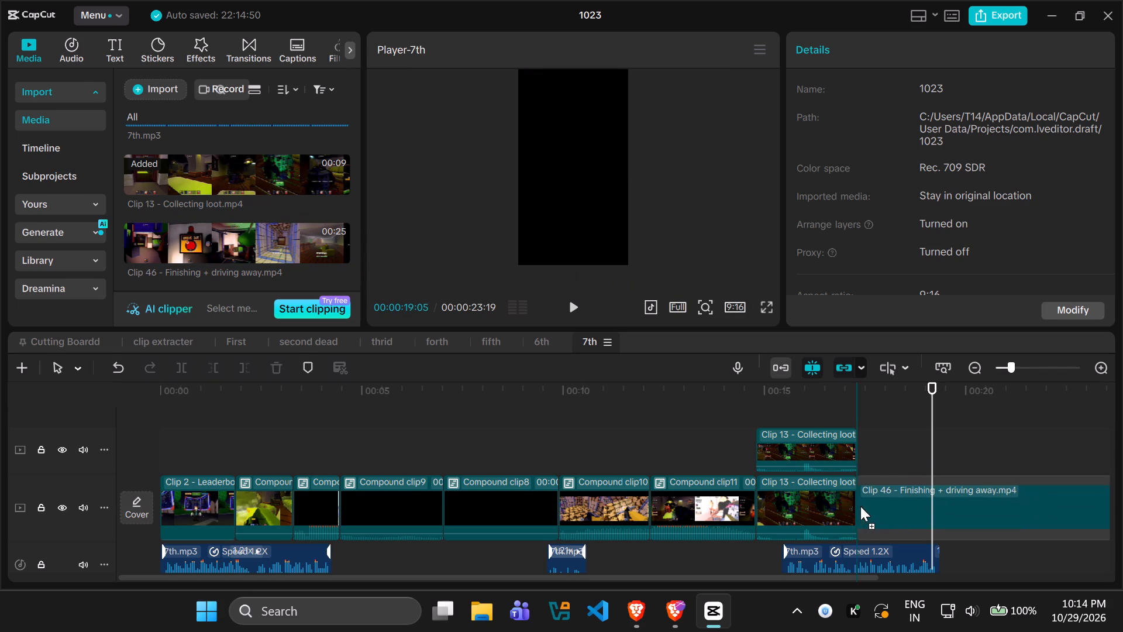
Enlarge Clip 46 - Finishing + driving away on the main track to 155% scale.
left_click_drag(931, 430, 856, 430)
key("space")
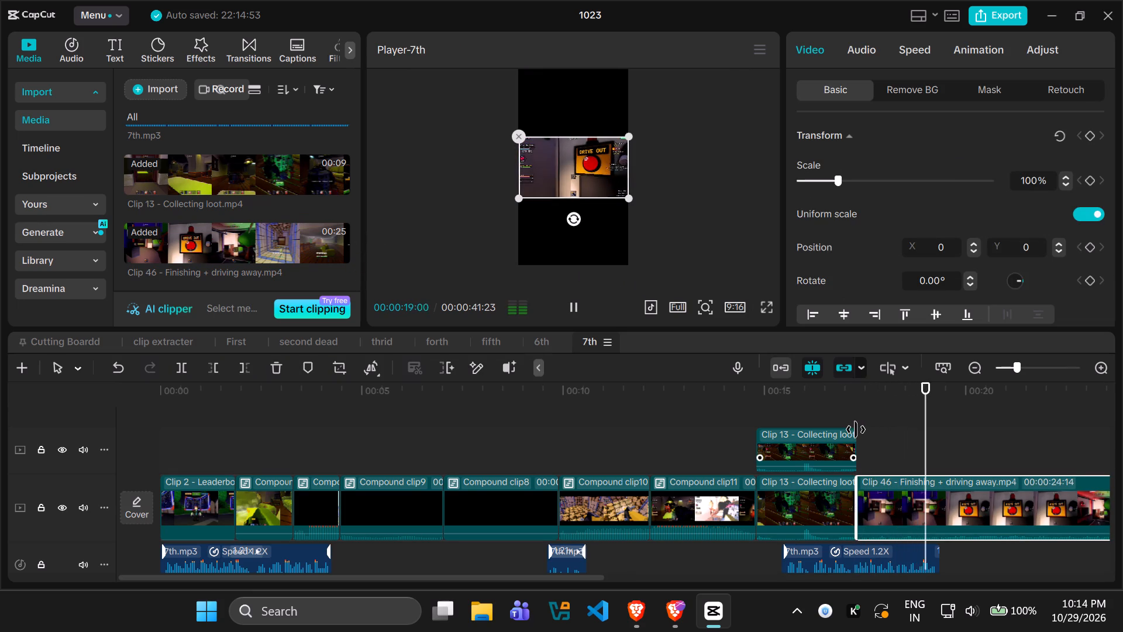
key("space")
left_click_drag(630, 195, 645, 208)
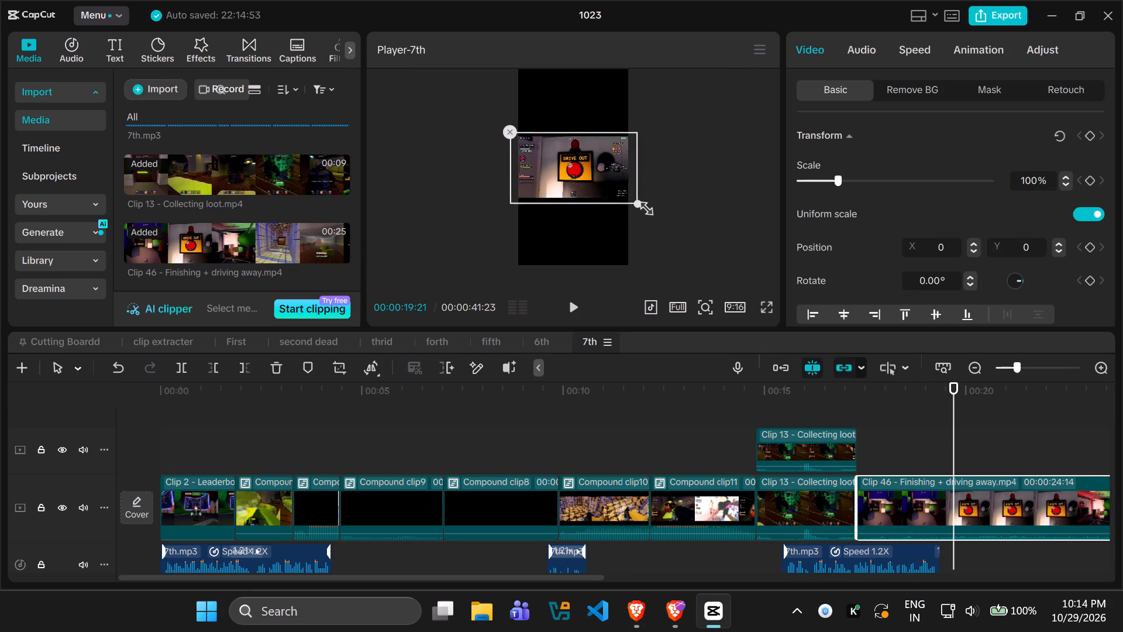
left_click_drag(645, 208, 665, 241)
Copy Clip 46 and paste the duplicate on the track above it, starting at 00:00:17:09.
right_click(908, 482)
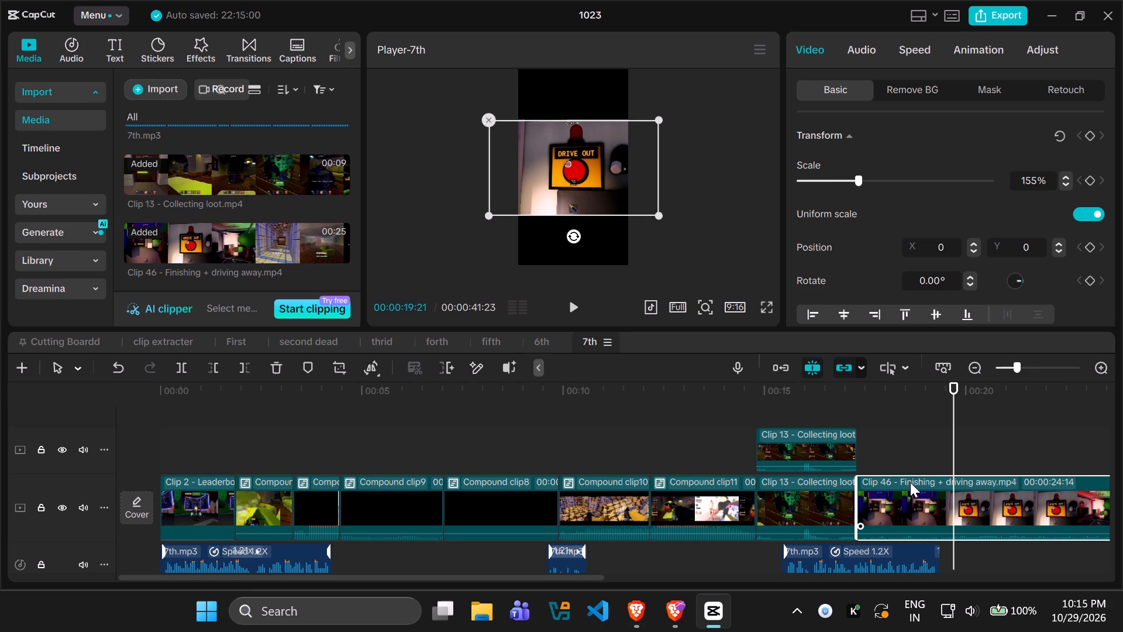
left_click(887, 20)
left_click_drag(957, 415, 857, 412)
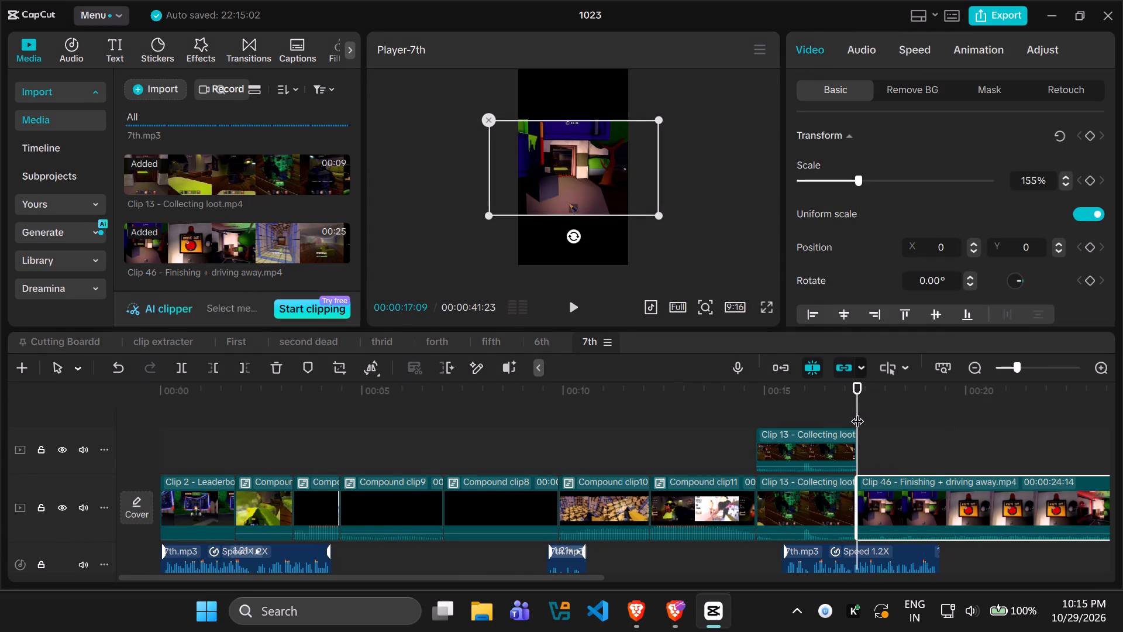
key("ctrl+v")
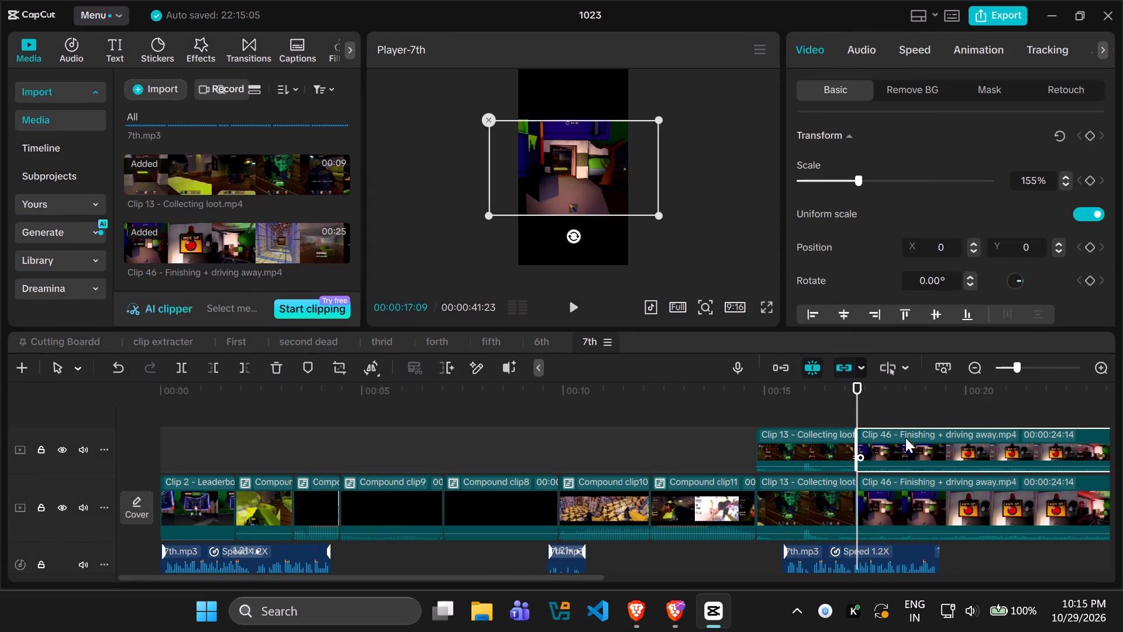
Enlarge the main-track copy of Clip 46 to 318% so it fills the vertical frame as a background.
left_click(905, 438)
left_click(902, 496)
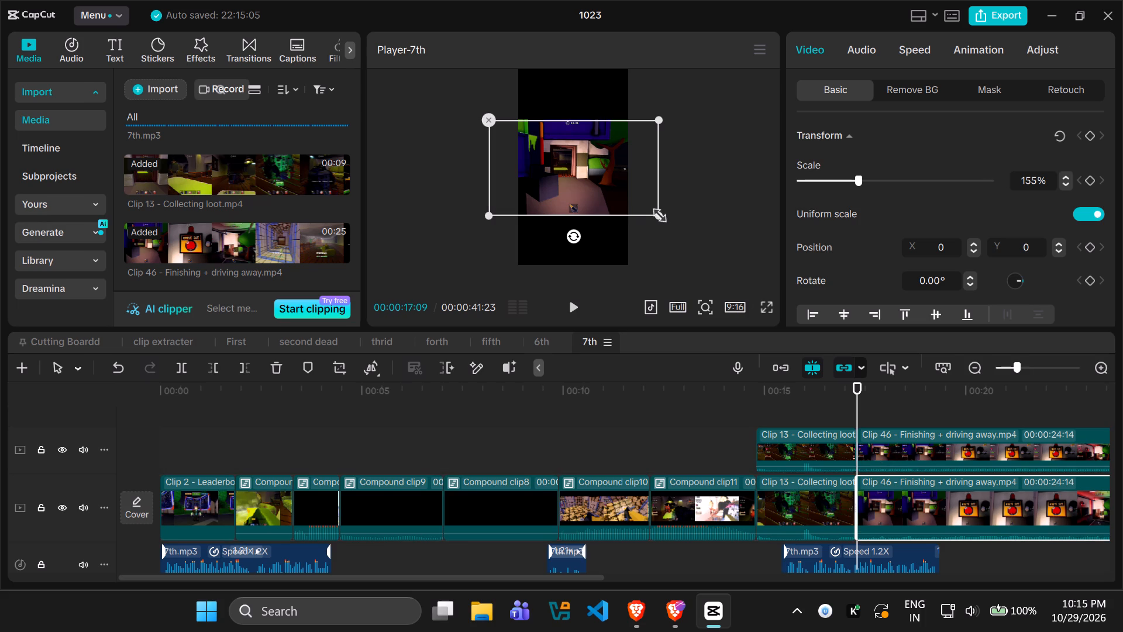
left_click_drag(656, 212, 748, 335)
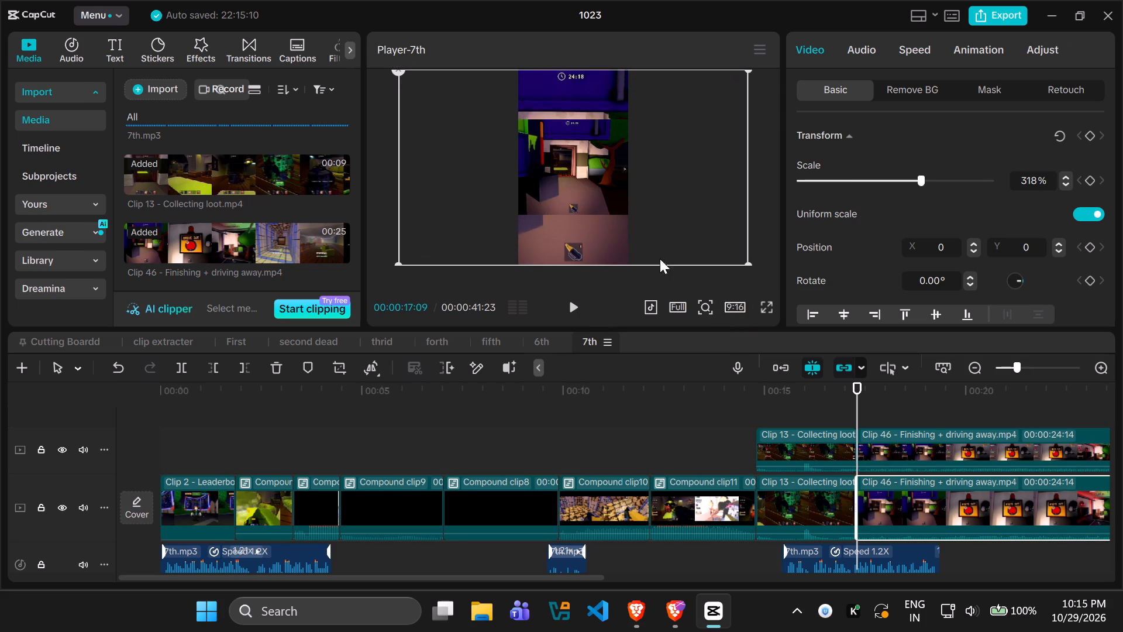
Apply the Blur video effect to the main-track background copies of Clip 46 and Clip 13.
left_click(203, 52)
left_click_drag(167, 139, 902, 502)
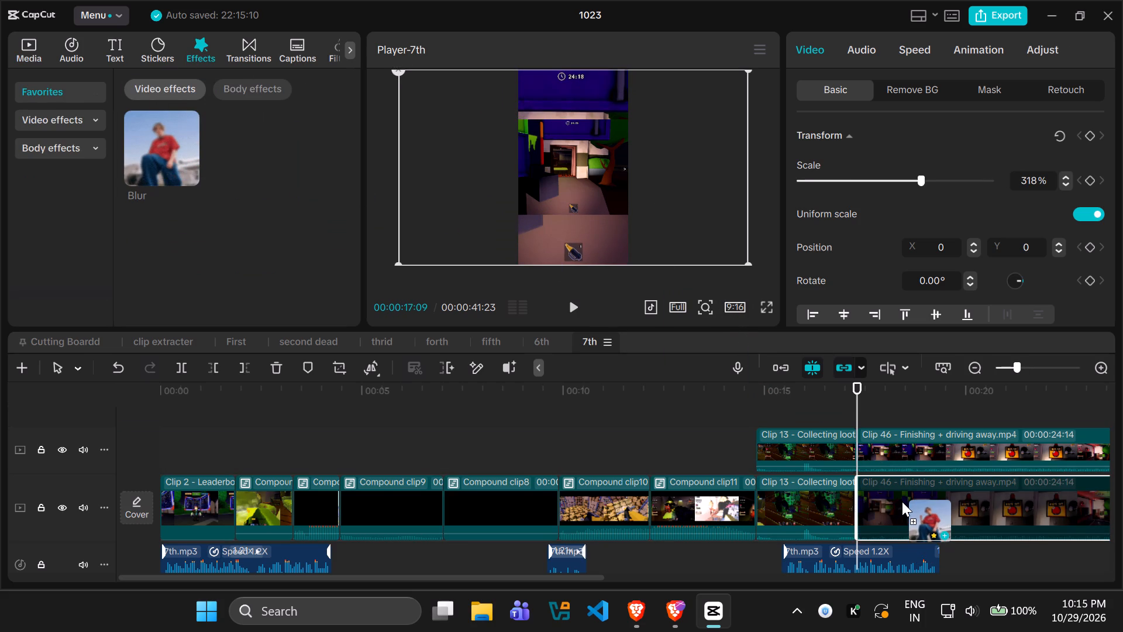
left_click_drag(902, 502, 902, 501)
left_click_drag(902, 501, 902, 500)
left_click_drag(160, 132, 583, 327)
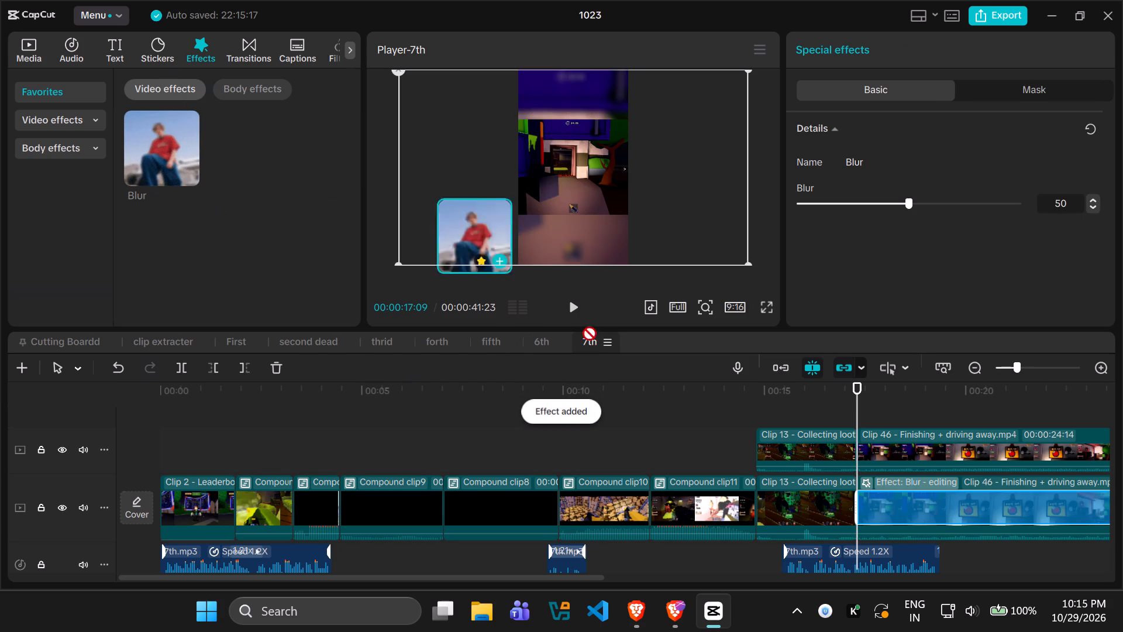
left_click_drag(583, 327, 794, 499)
Play the stacked Clip 13 and Clip 46 pairs against the voice and trim both Clip 46 copies to end at 00:00:23:19.
left_click_drag(856, 404, 853, 404)
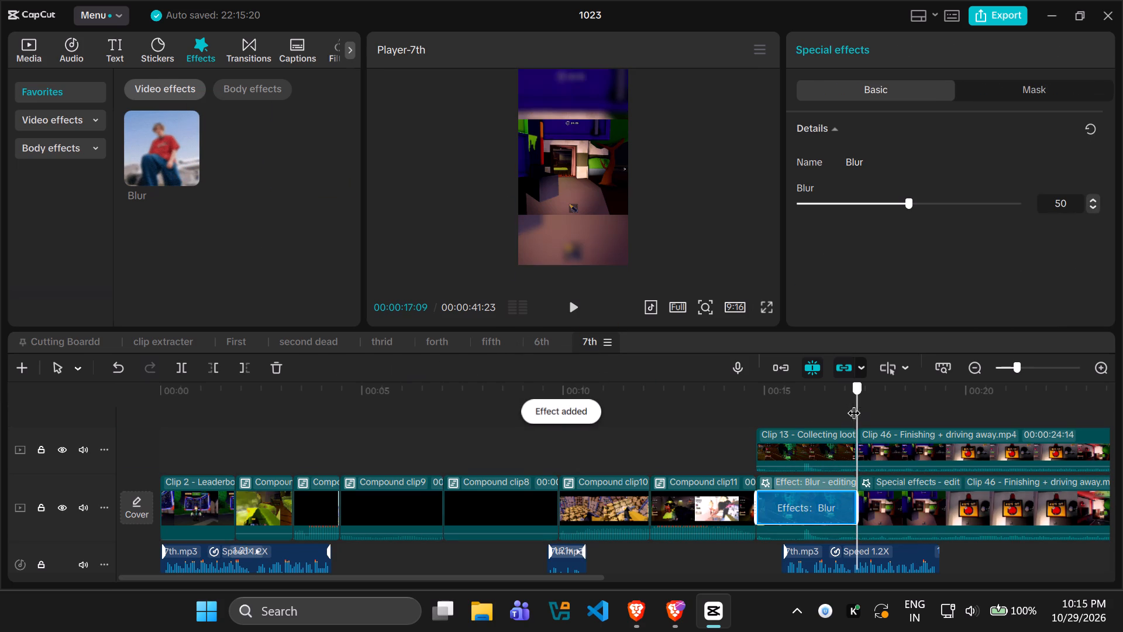
left_click_drag(853, 404, 756, 425)
key("space")
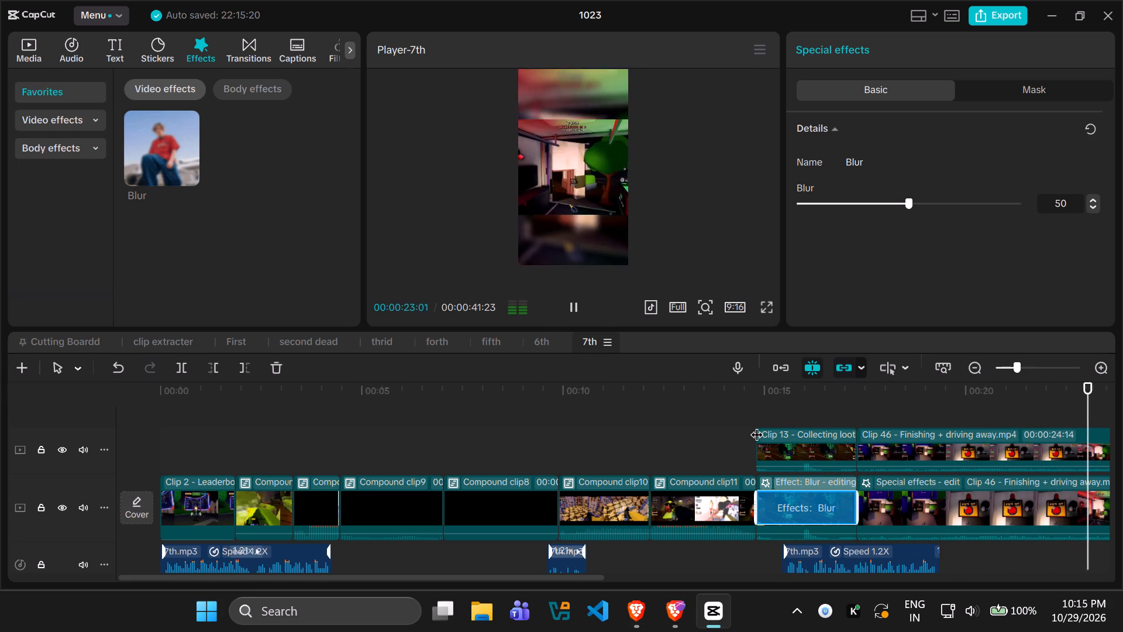
key("space")
scroll(353, 459, "down", 4, "ctrl")
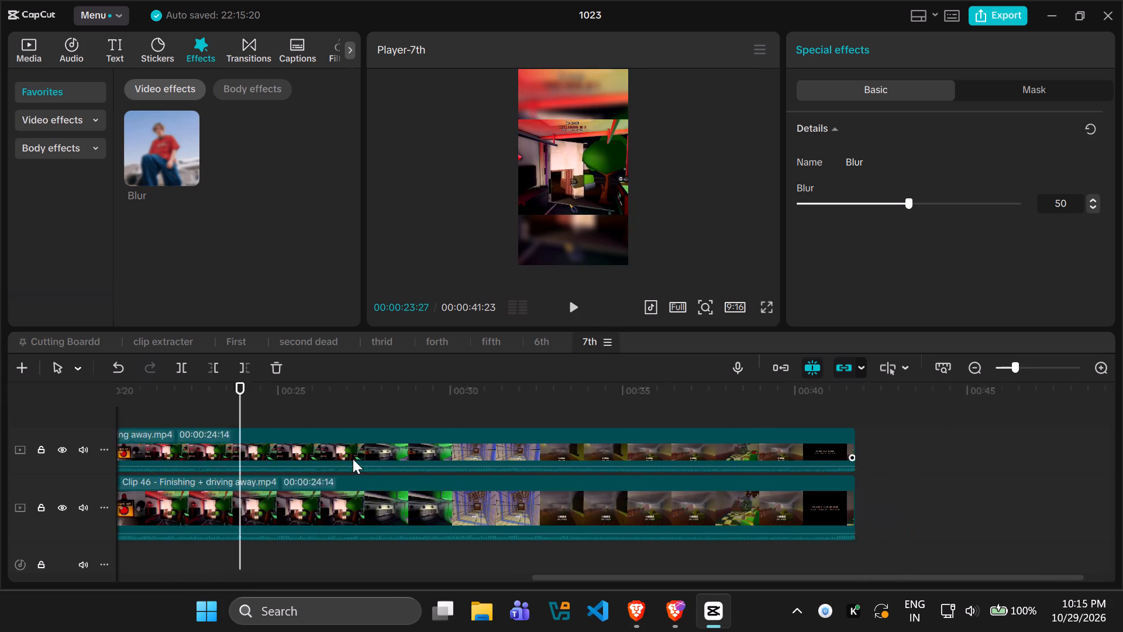
scroll(353, 459, "down", 7, "ctrl")
scroll(494, 552, "down", 2)
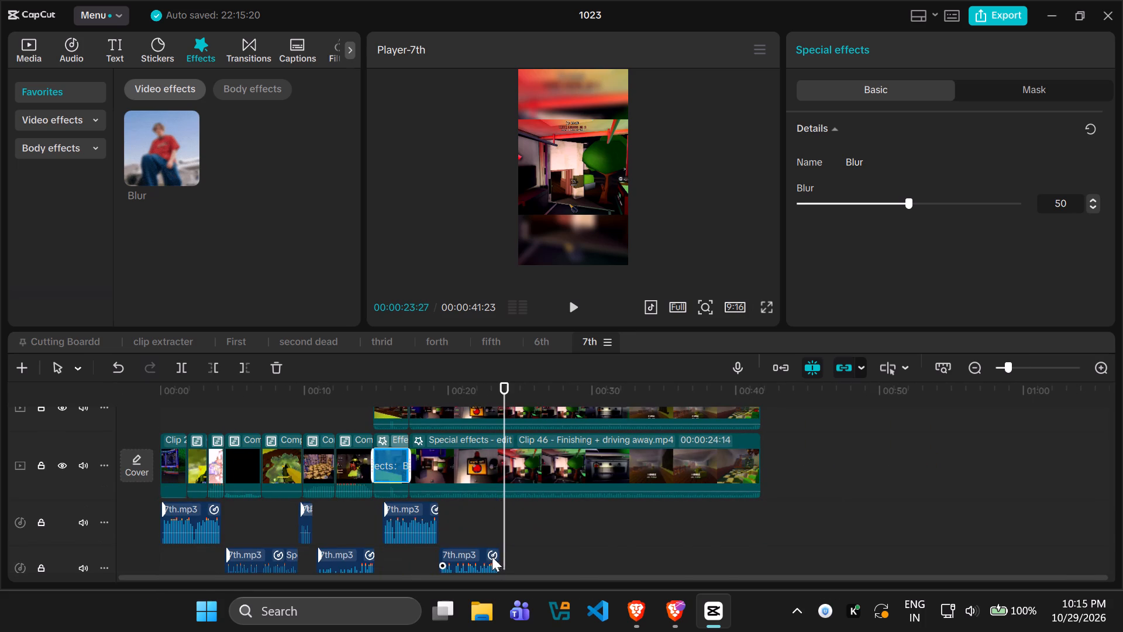
left_click_drag(507, 520, 498, 520)
left_click(529, 465, "ctrl")
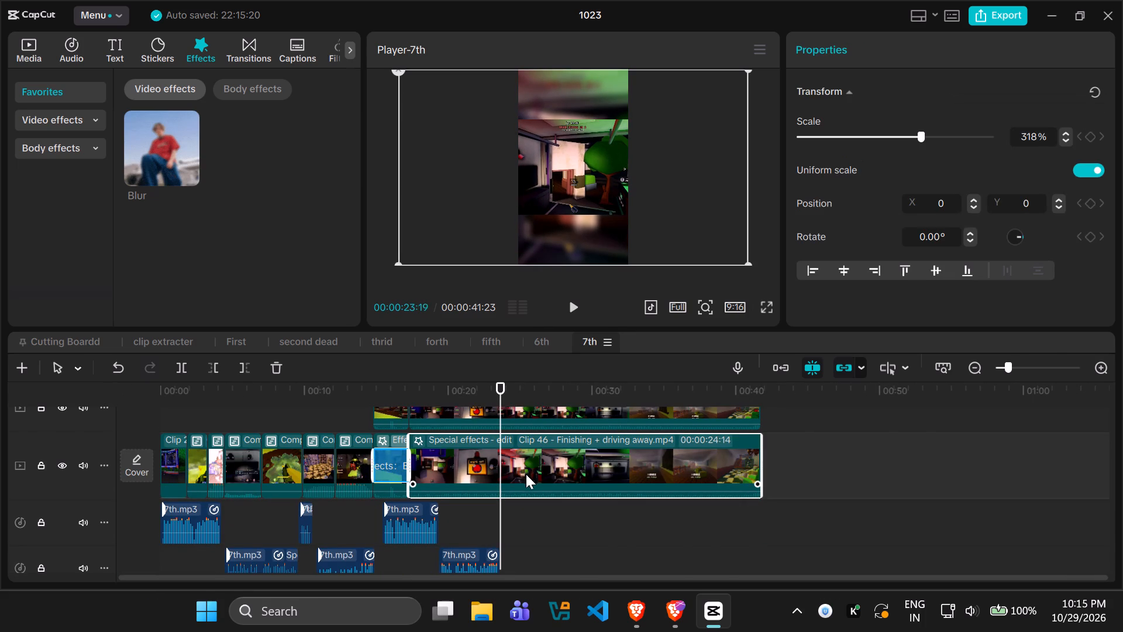
scroll(526, 474, "up", 1)
left_click(523, 439, "ctrl")
left_click(244, 371)
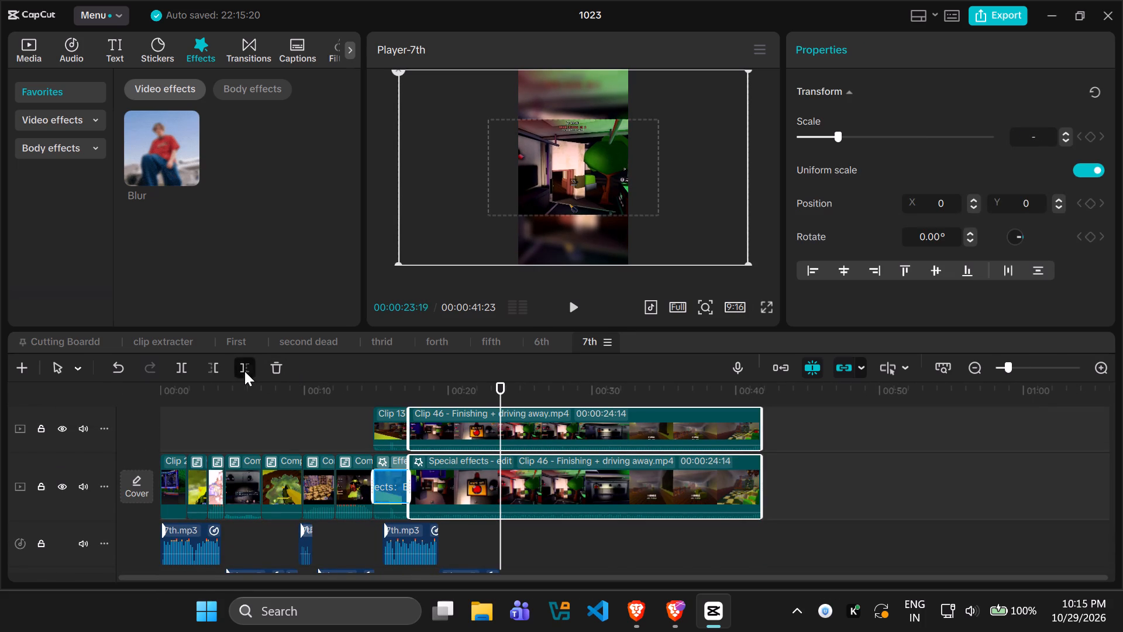
Review the trimmed ending of the timeline around 00:00:23:19.
key("Left")
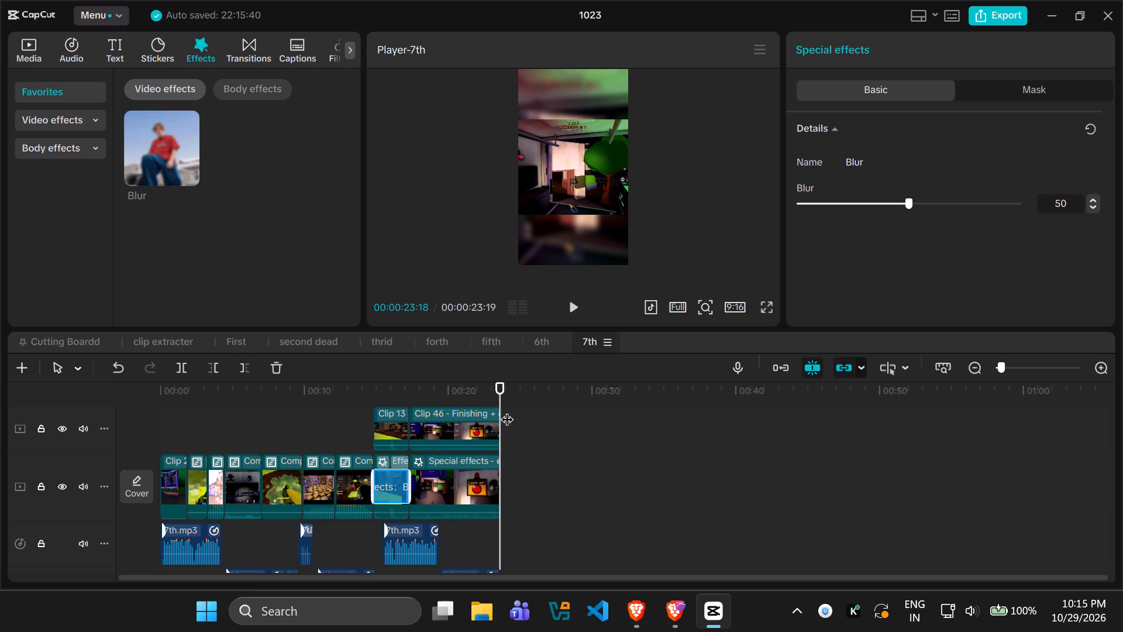
key("space")
left_click_drag(500, 385, 494, 384)
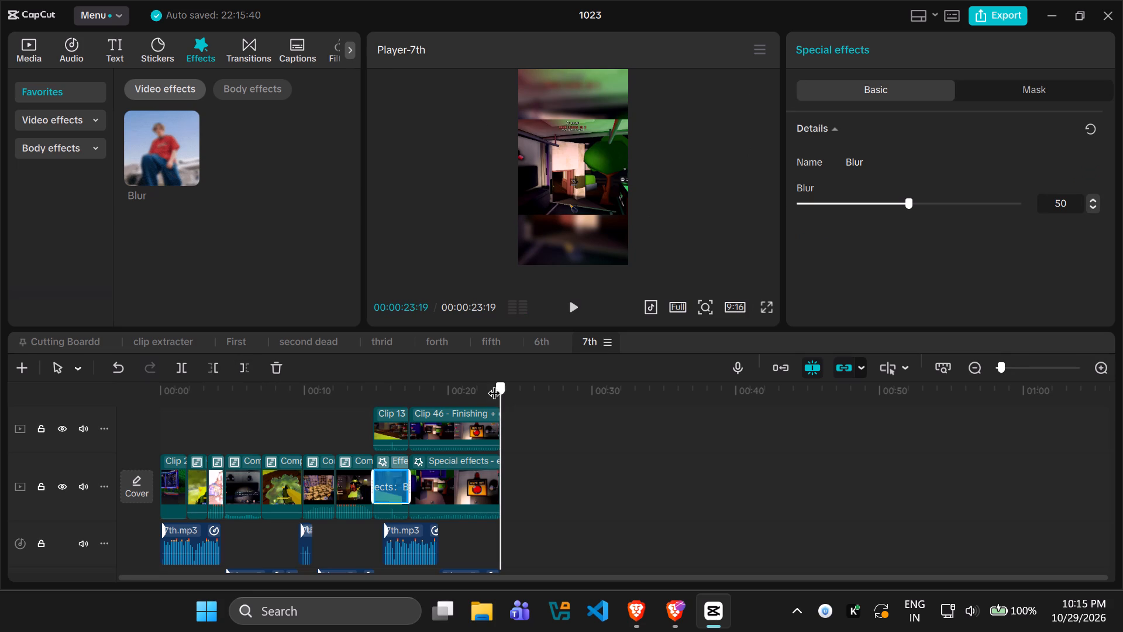
left_click_drag(494, 384, 485, 384)
key("space")
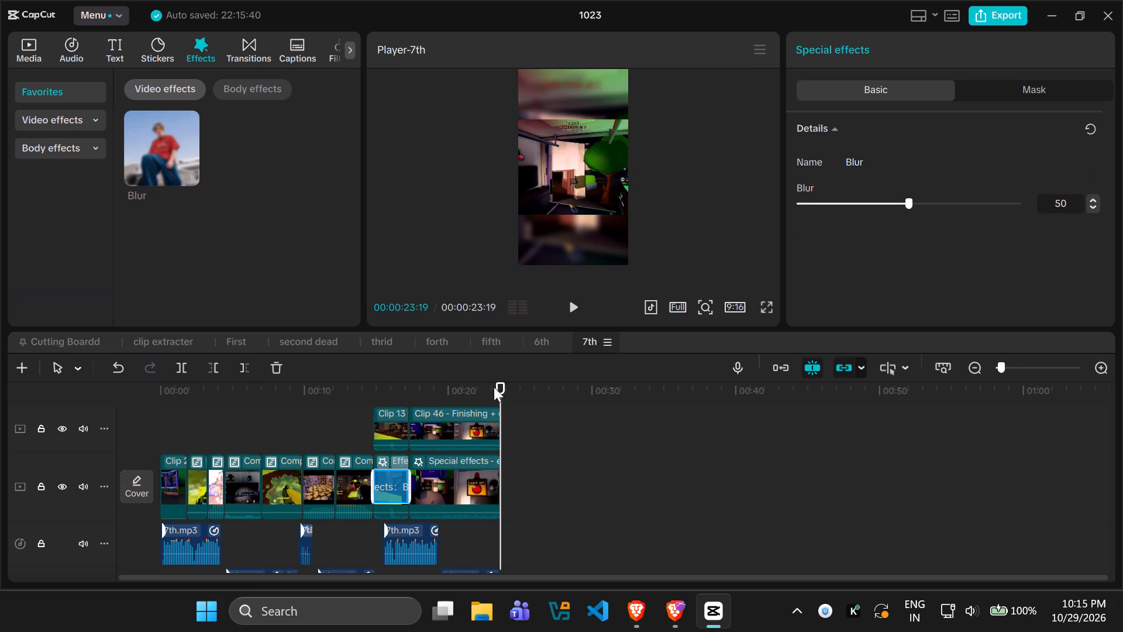
left_click(501, 383)
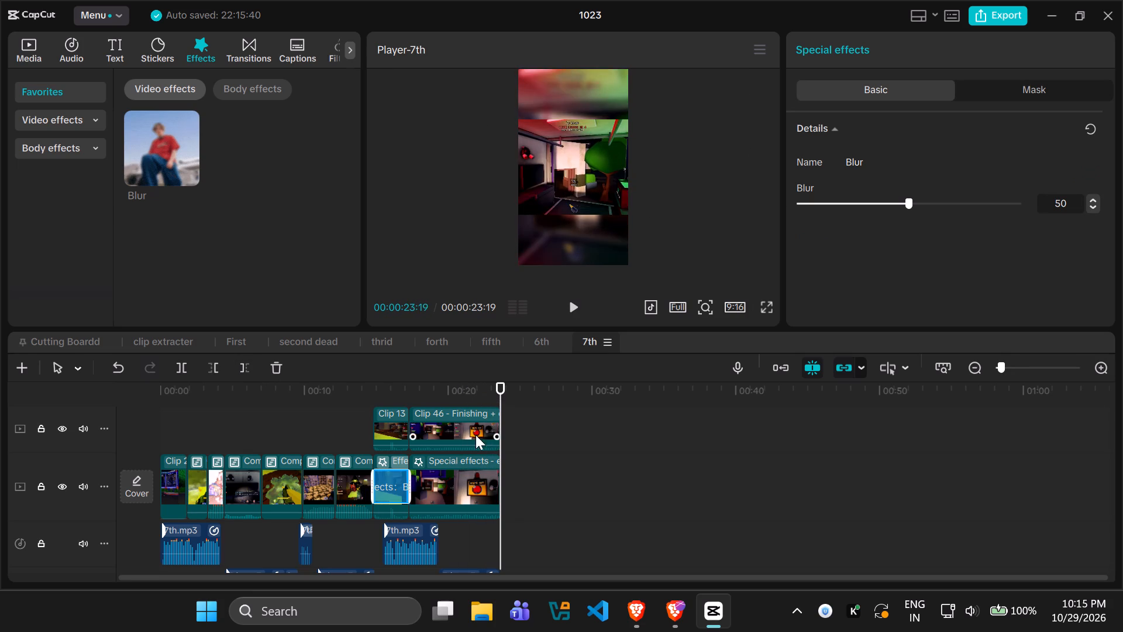
Combine the upper and blurred lower copies of Clip 46 into one compound clip.
left_click(446, 475, "ctrl")
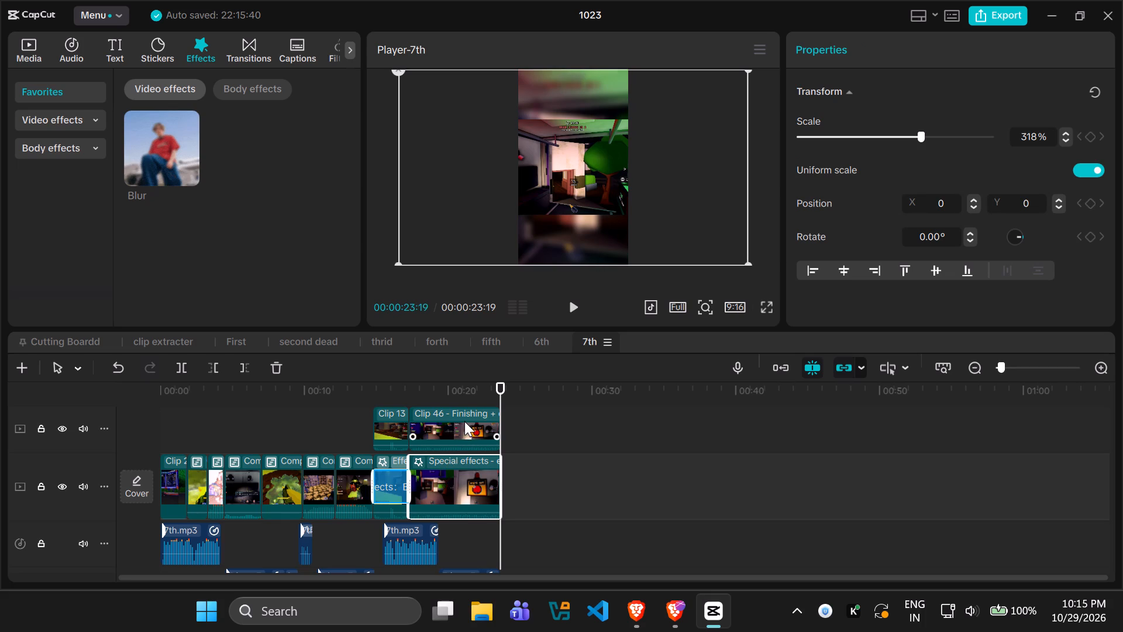
left_click(464, 421, "ctrl")
right_click(464, 421)
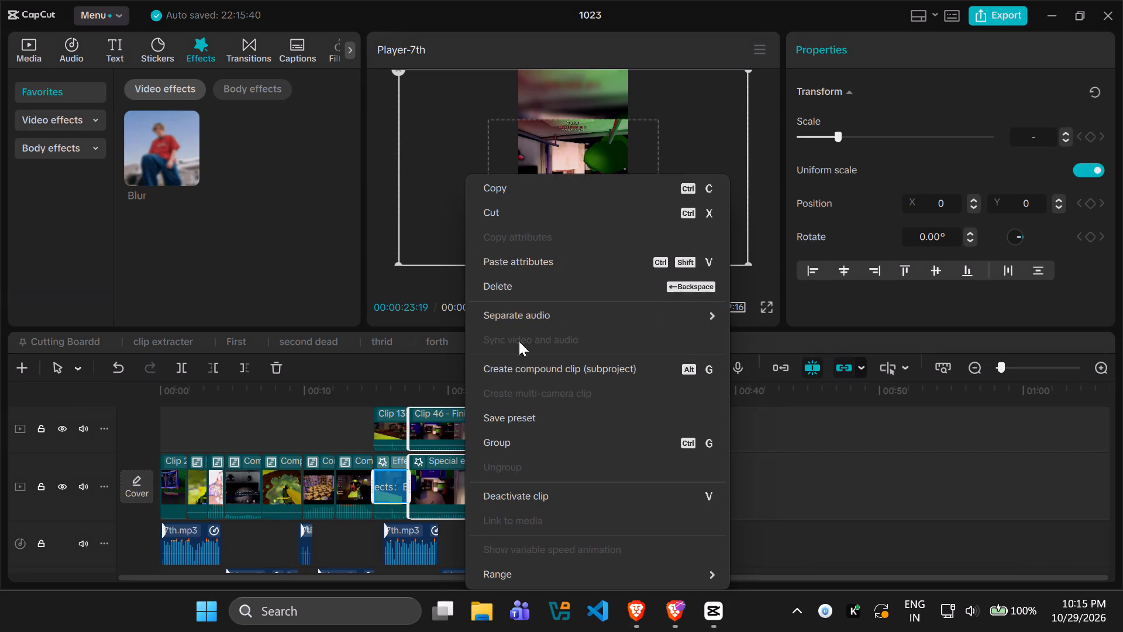
left_click(525, 367)
Combine the upper and blurred lower copies of Clip 13 into one compound clip.
left_click(389, 420, "ctrl")
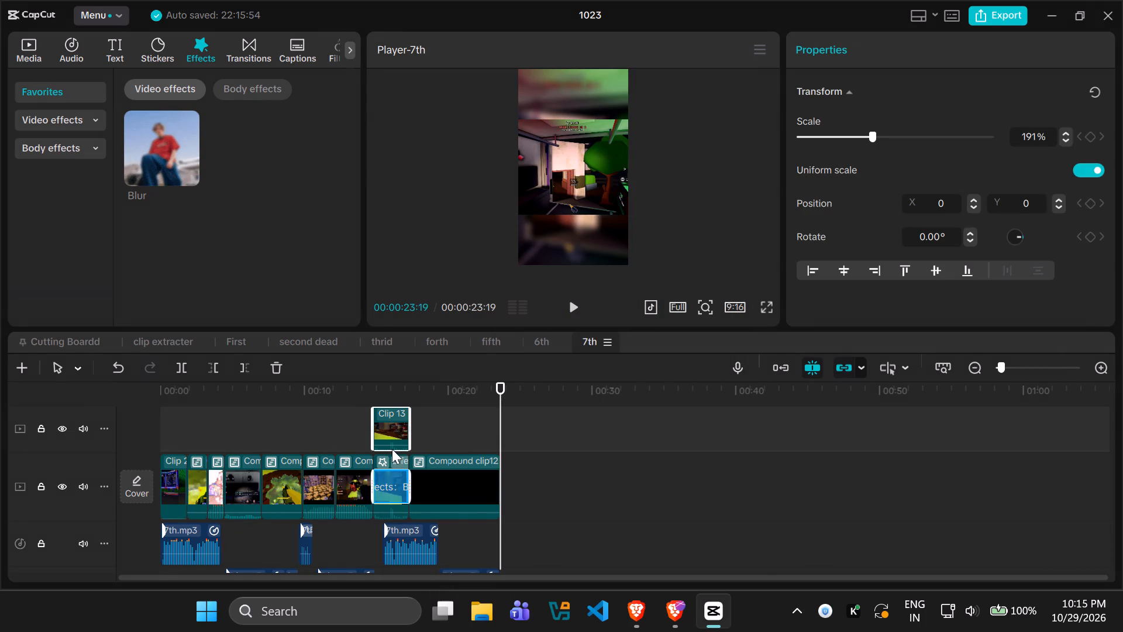
left_click(390, 457, "ctrl")
left_click(391, 478, "ctrl")
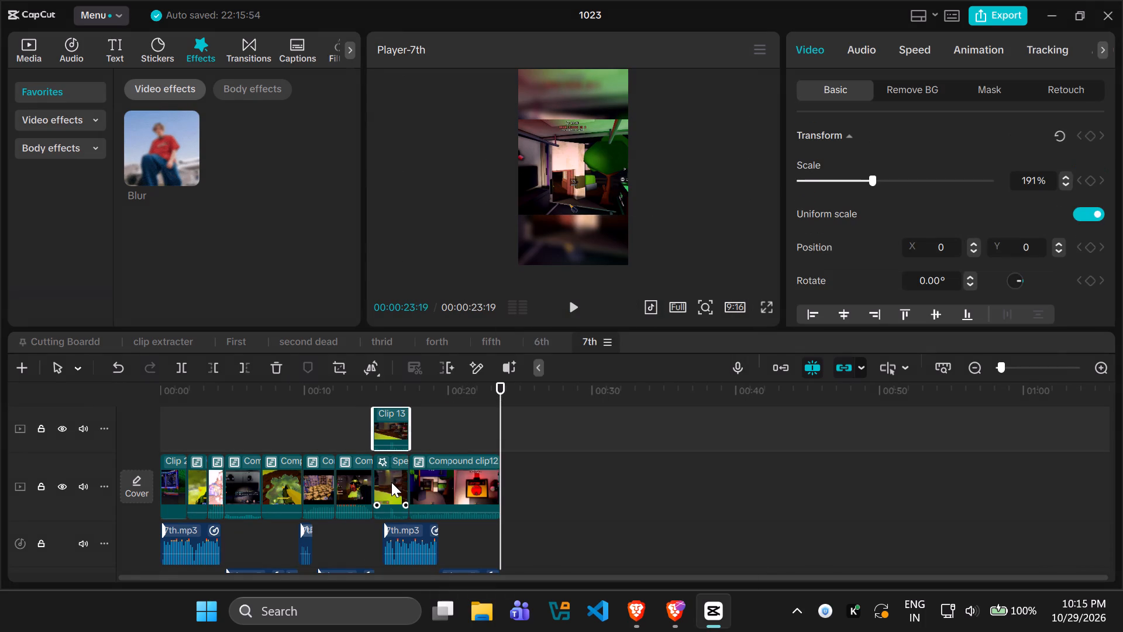
left_click(391, 482, "ctrl")
right_click(390, 479)
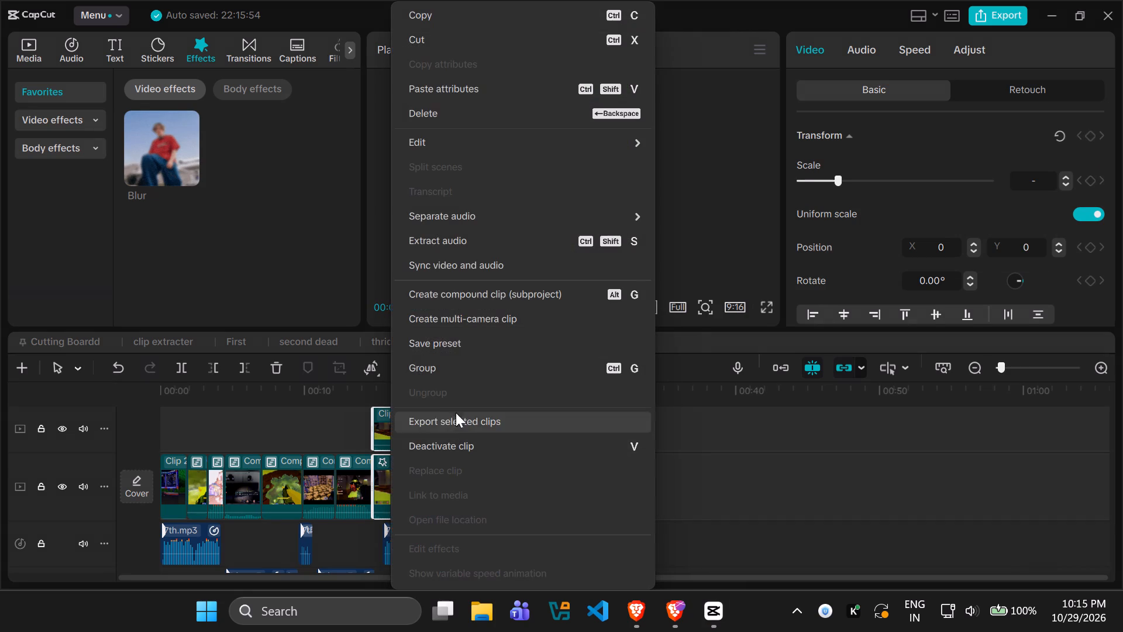
left_click(443, 300)
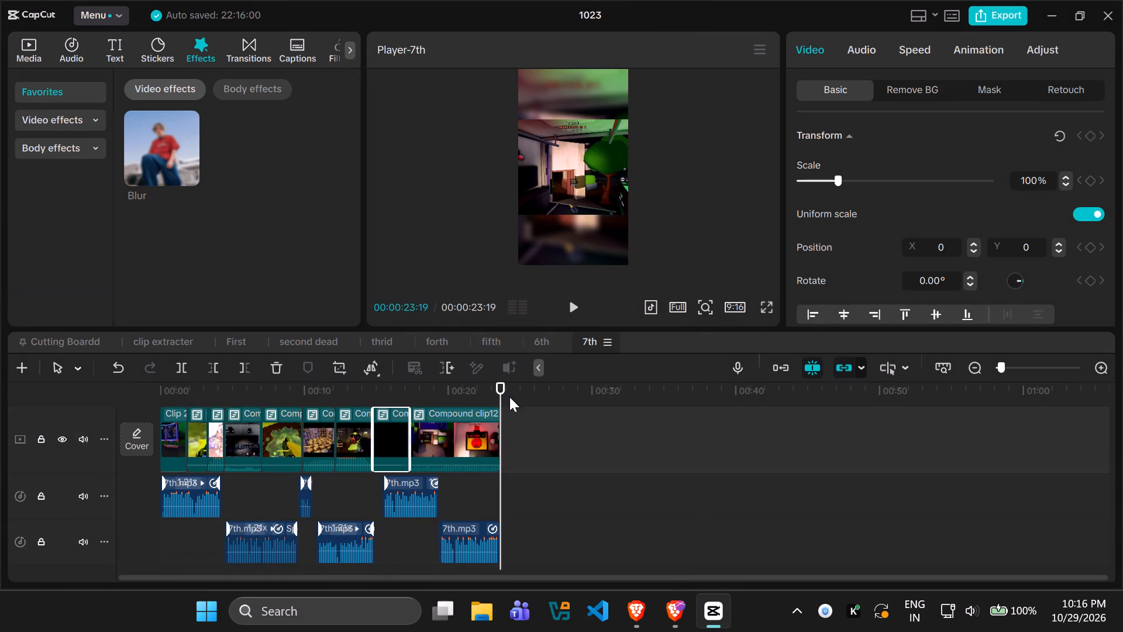
Undo the compound clip just before the Clip 13 compound, separating it into its two Clip 19 layers.
left_click_drag(504, 384, 42, 400)
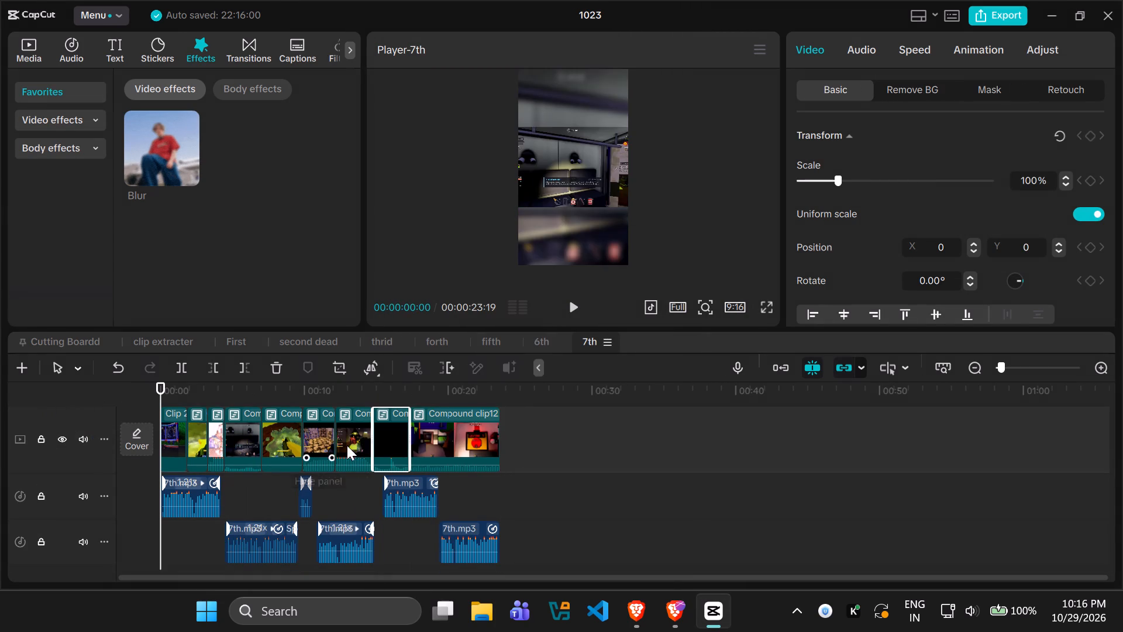
right_click(355, 435)
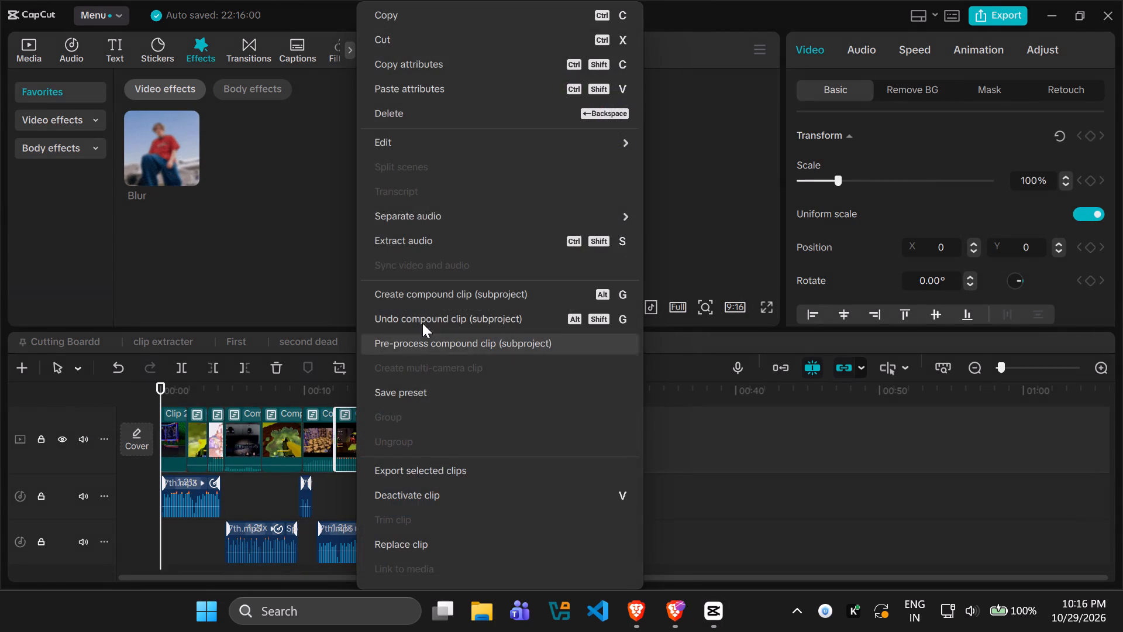
left_click(424, 319)
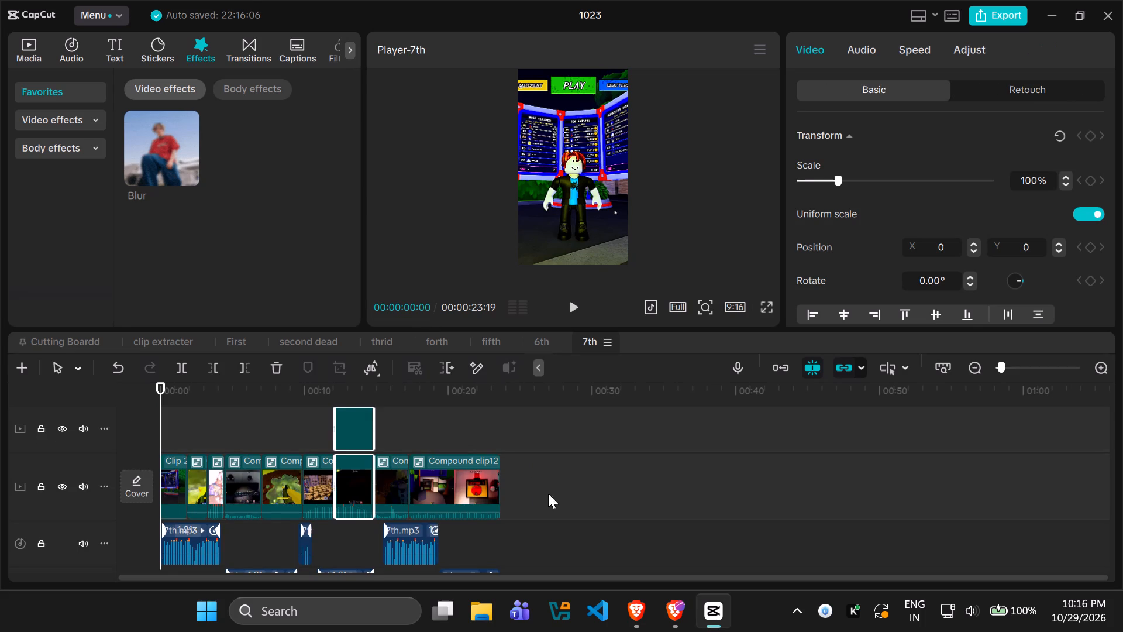
Enlarge the main-track copy of Clip 19 to 317% so it fills the vertical frame behind the upper copy.
left_click(367, 475)
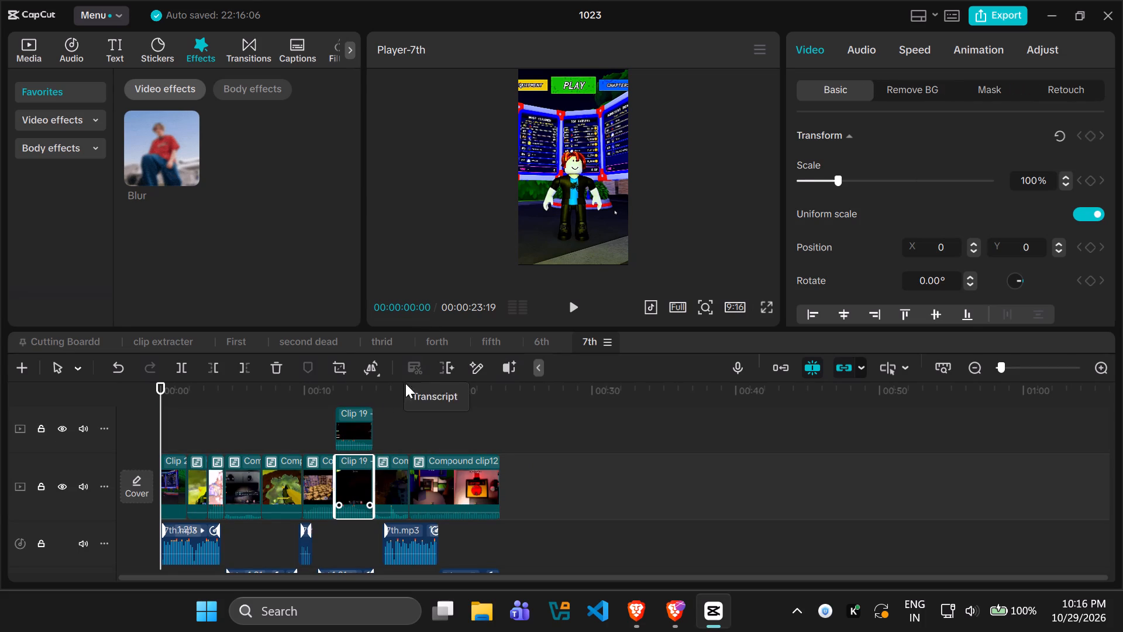
left_click_drag(163, 399, 350, 424)
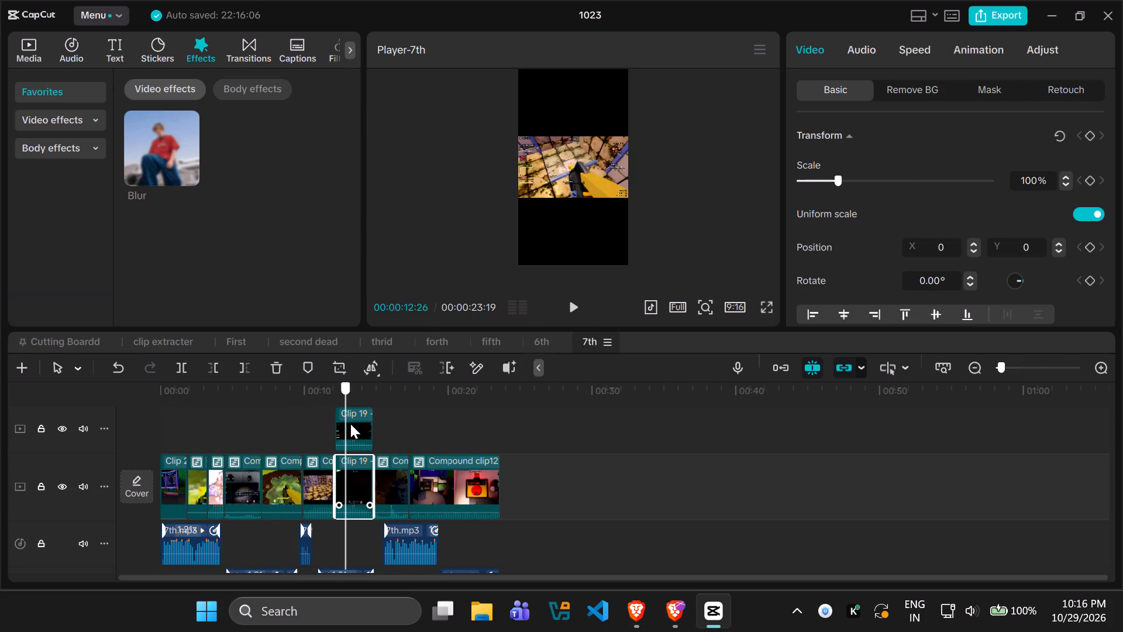
left_click_drag(350, 424, 353, 424)
left_click_drag(628, 198, 676, 266)
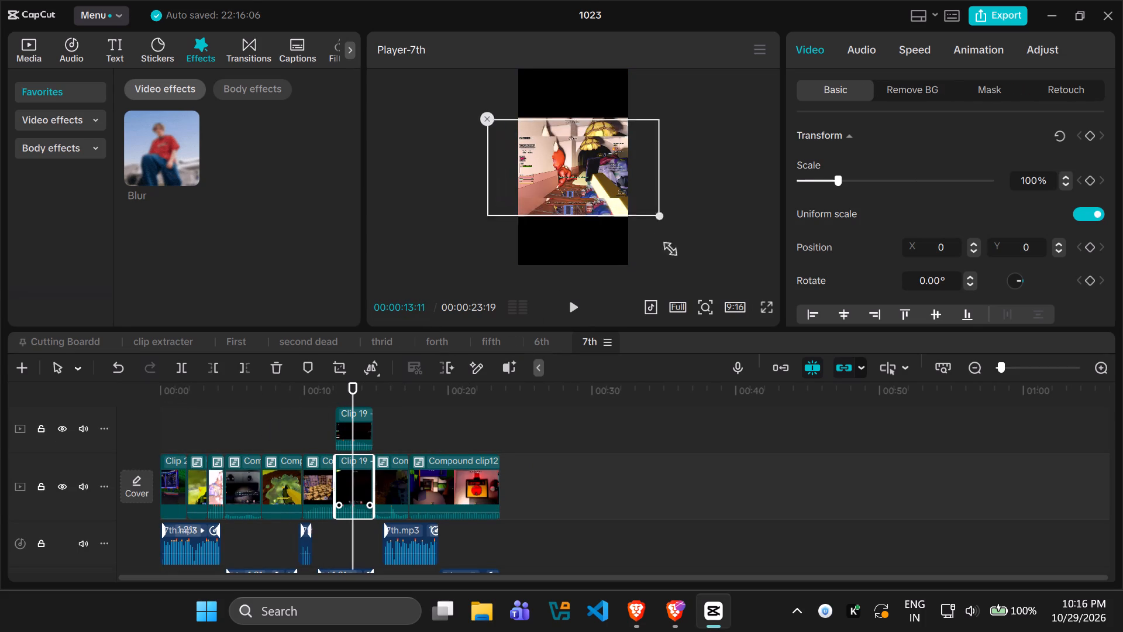
left_click_drag(676, 266, 747, 394)
Enlarge the upper copy of Clip 19 to 174% in the vertical frame.
left_click(358, 432)
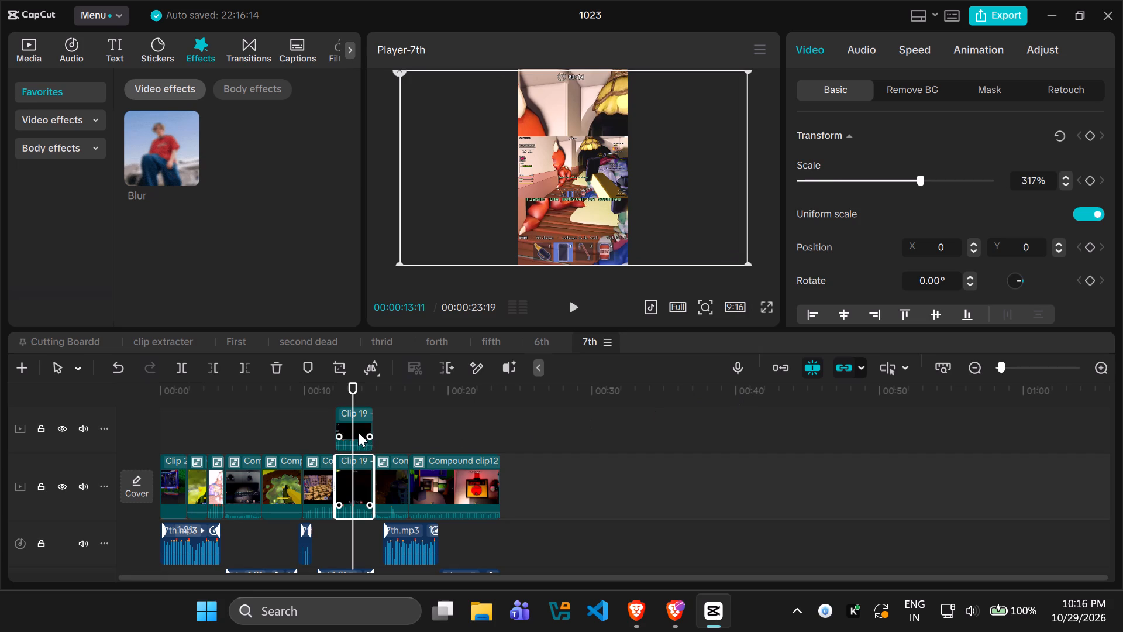
left_click_drag(625, 197, 663, 250)
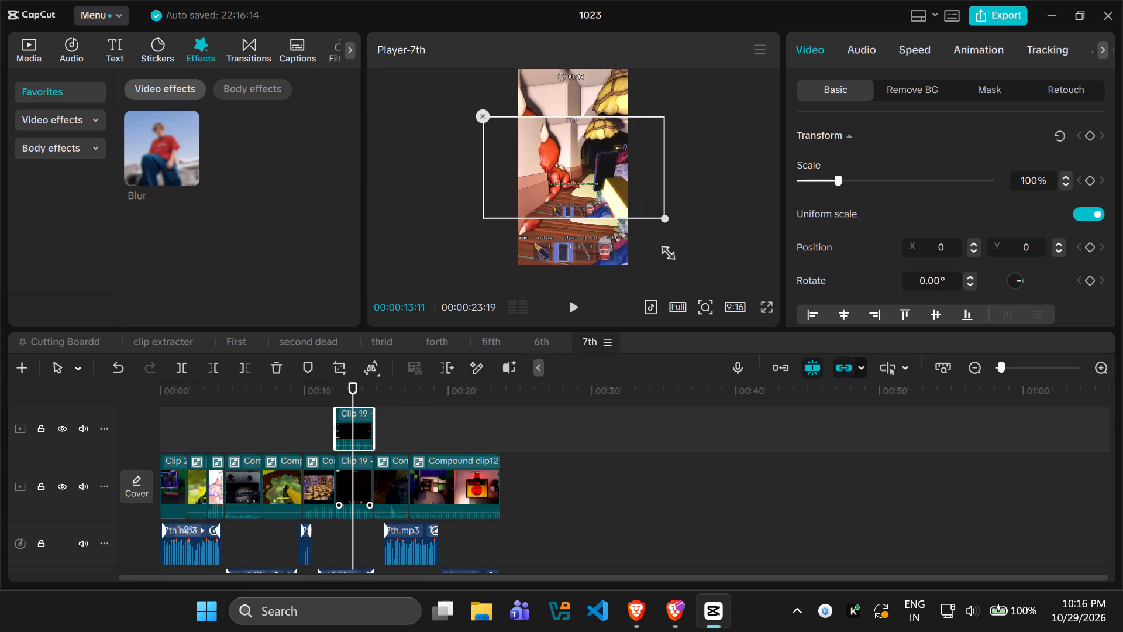
left_click_drag(663, 250, 671, 252)
Apply the Blur effect to the enlarged main-track copy of Clip 19.
left_click_drag(159, 142, 318, 443)
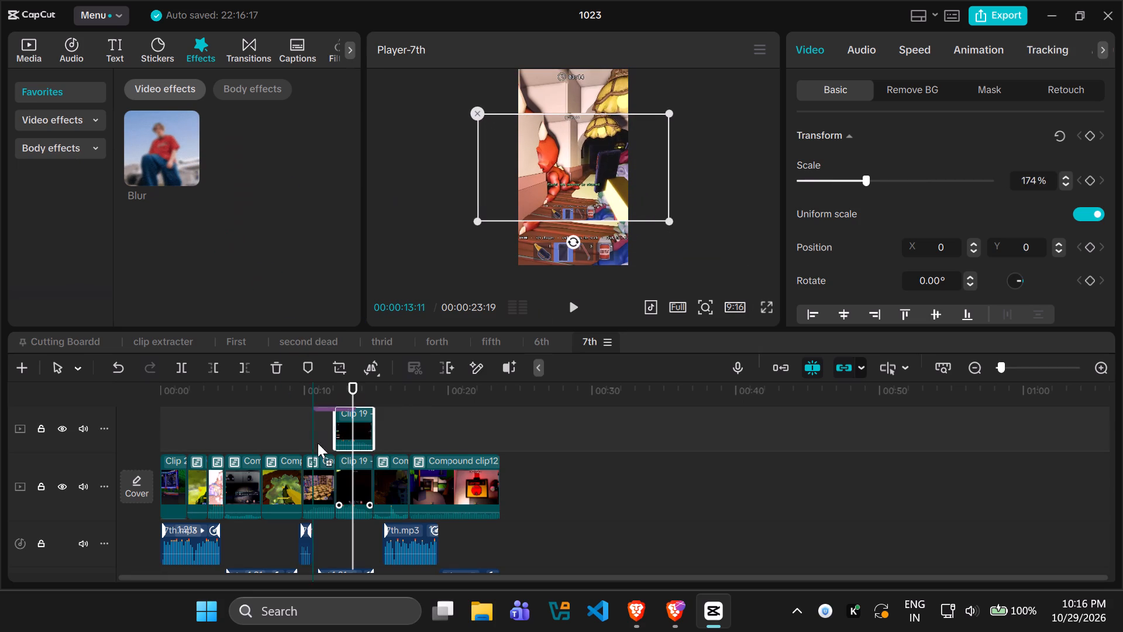
left_click_drag(318, 443, 347, 472)
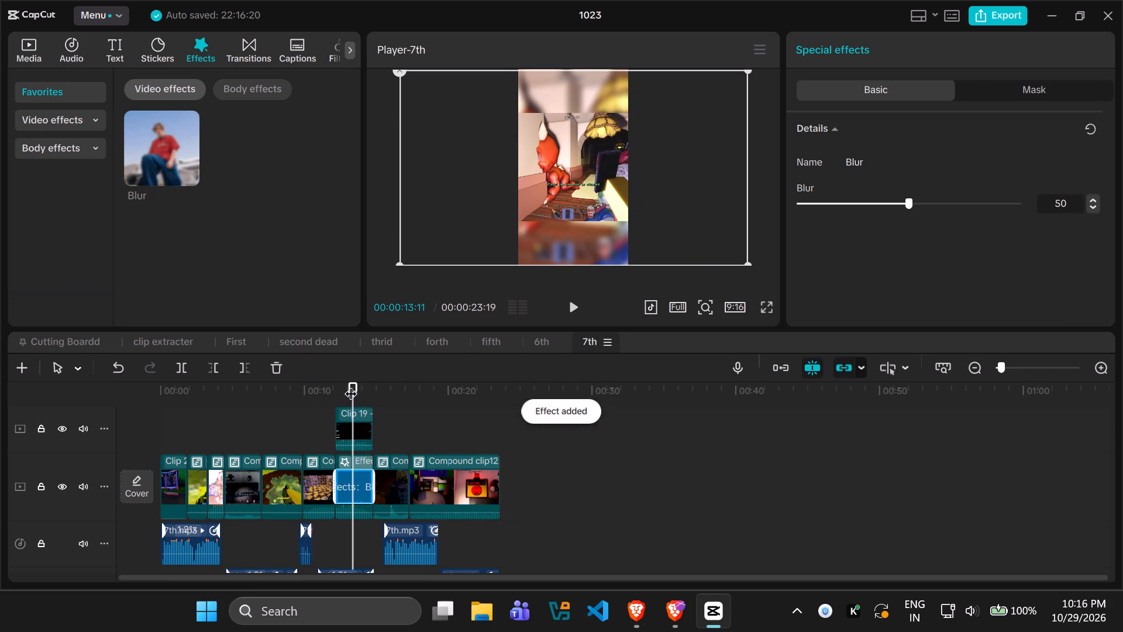
Combine the upper and blurred lower copies of Clip 19 into one compound clip.
left_click_drag(352, 384, 387, 397)
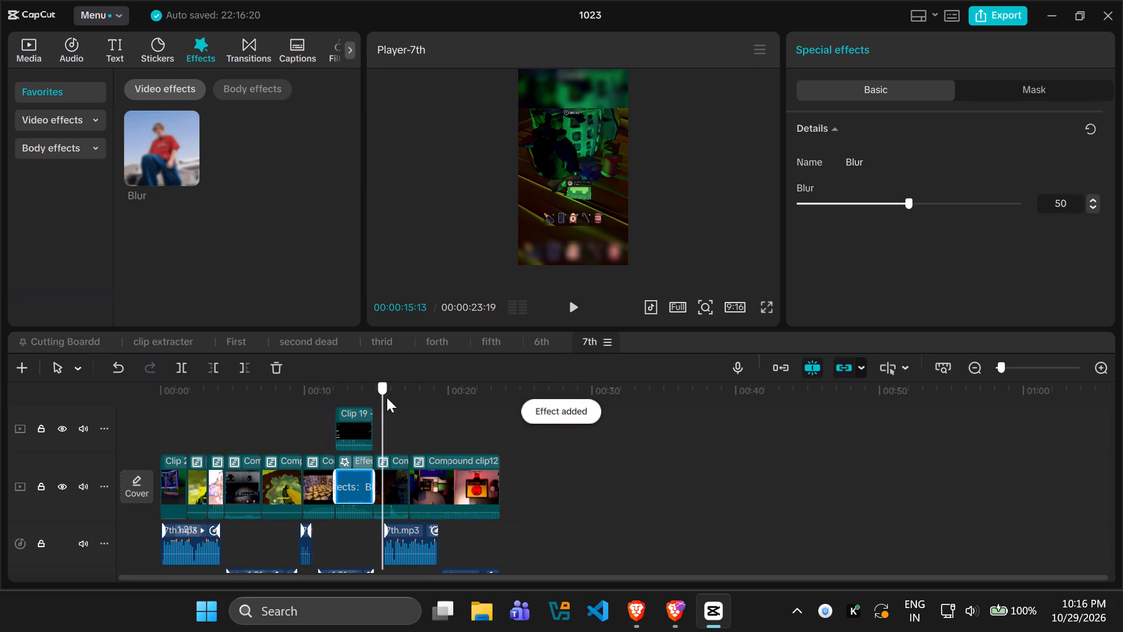
left_click_drag(387, 397, 294, 403)
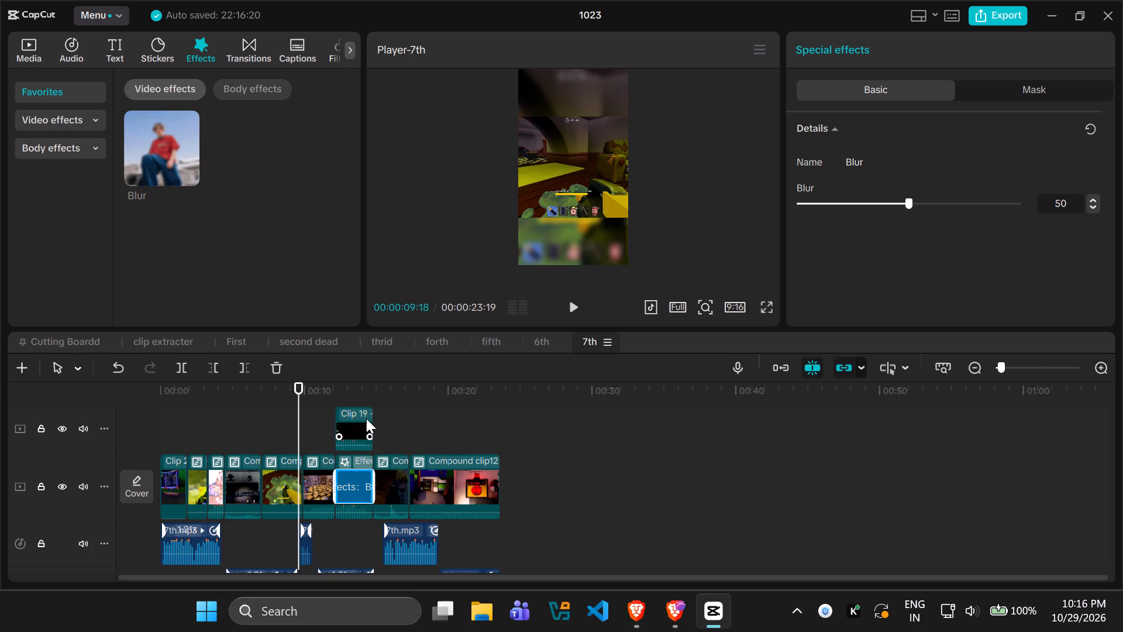
left_click(349, 486, "ctrl")
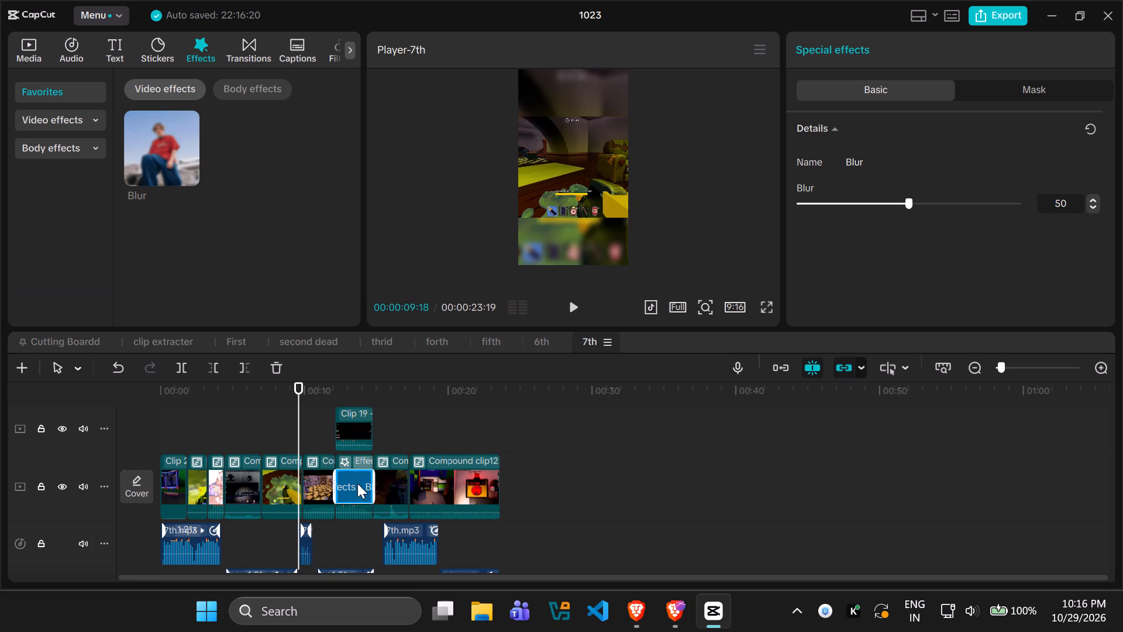
left_click(357, 483)
left_click(354, 426)
left_click(350, 486, "ctrl")
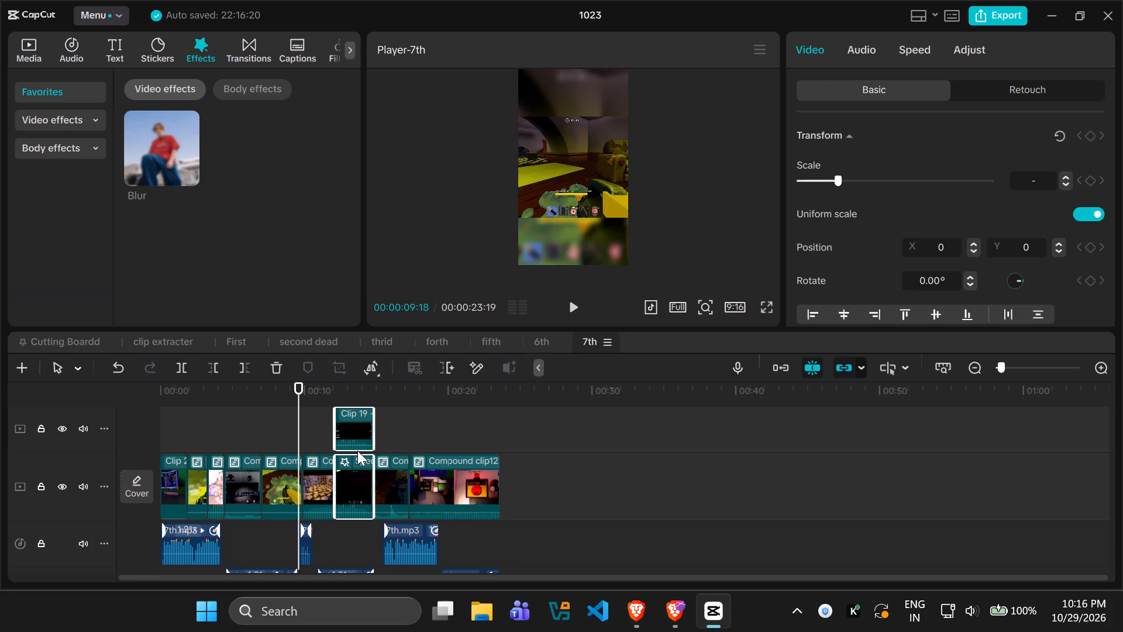
right_click(356, 434)
left_click(428, 301)
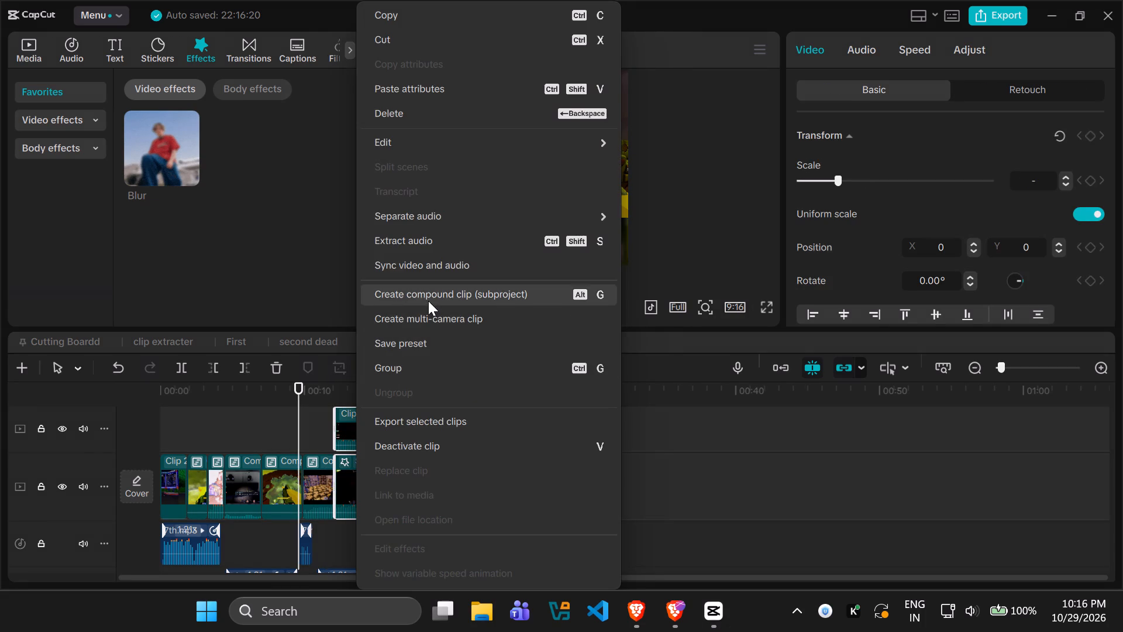
Undo the compound clip just before the Clip 19 compound, separating it into its two Clip 35 layers.
left_click(315, 429)
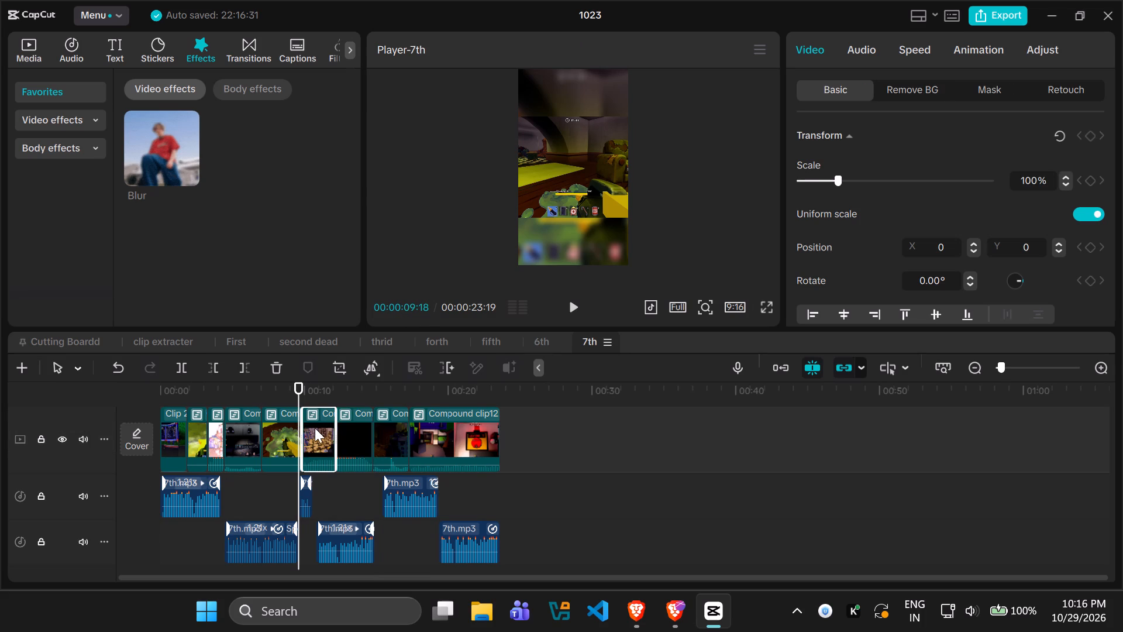
left_click_drag(298, 386, 306, 388)
right_click(318, 437)
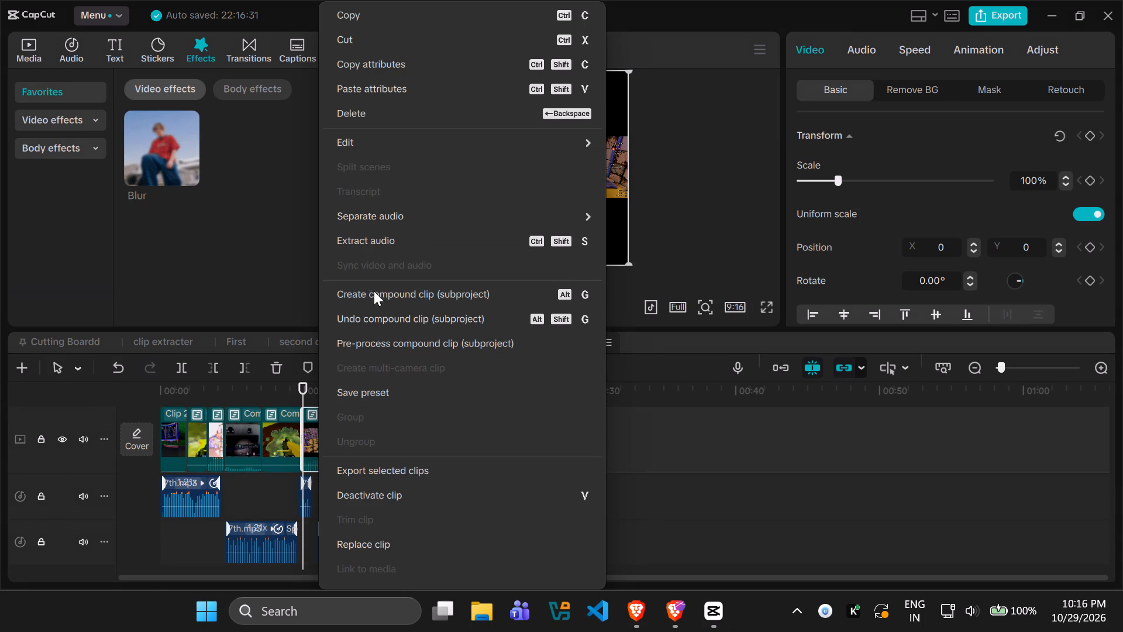
left_click(381, 321)
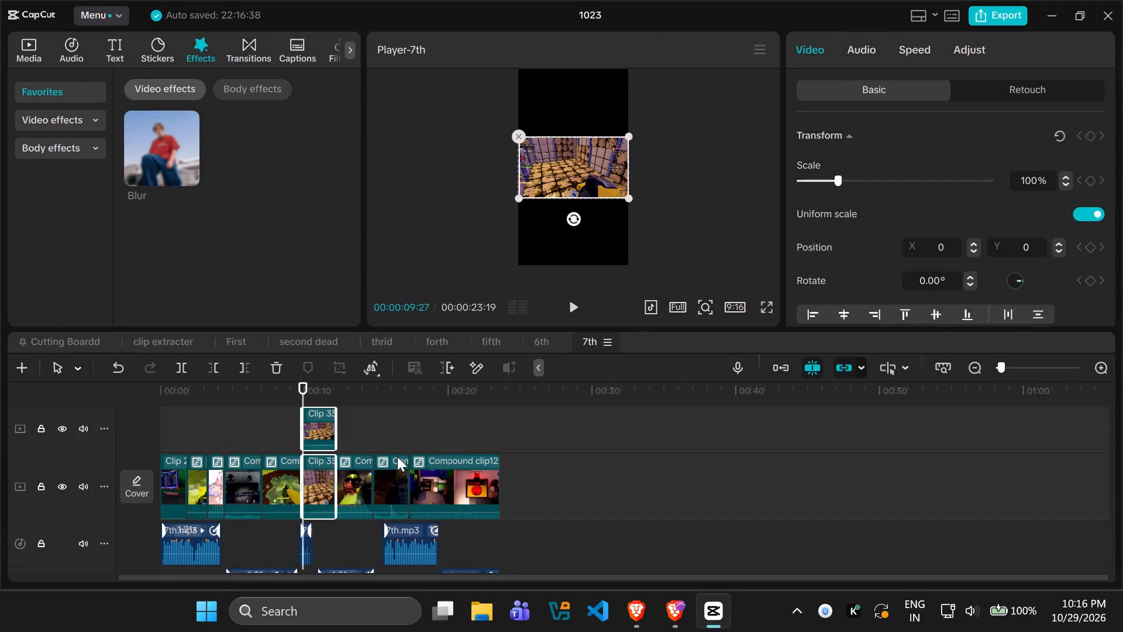
Enlarge both layers of Clip 35 together to 147%.
left_click_drag(629, 198, 673, 289)
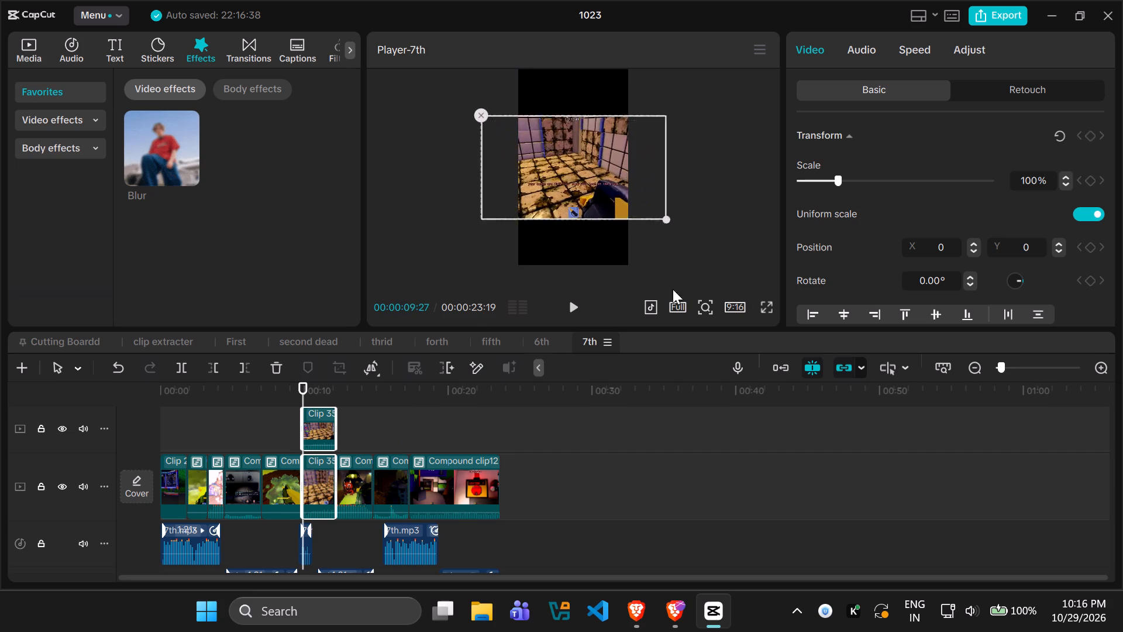
left_click_drag(673, 289, 650, 253)
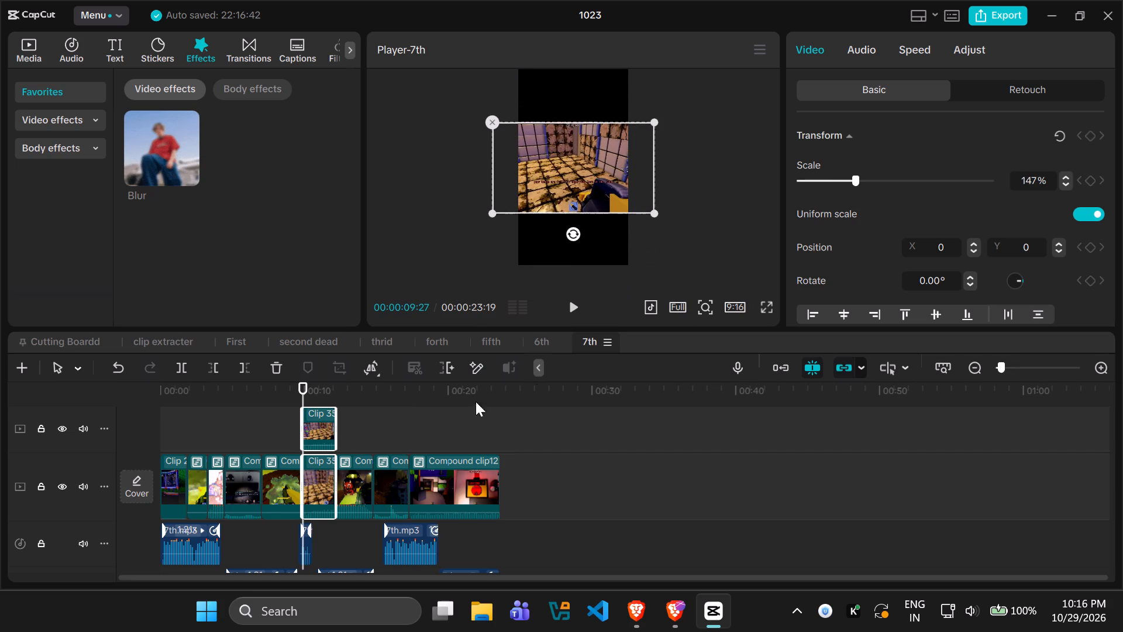
Enlarge the main-track copy of Clip 35 to 318% so it fills the vertical frame behind the upper copy.
left_click(317, 487)
left_click_drag(647, 210, 649, 210)
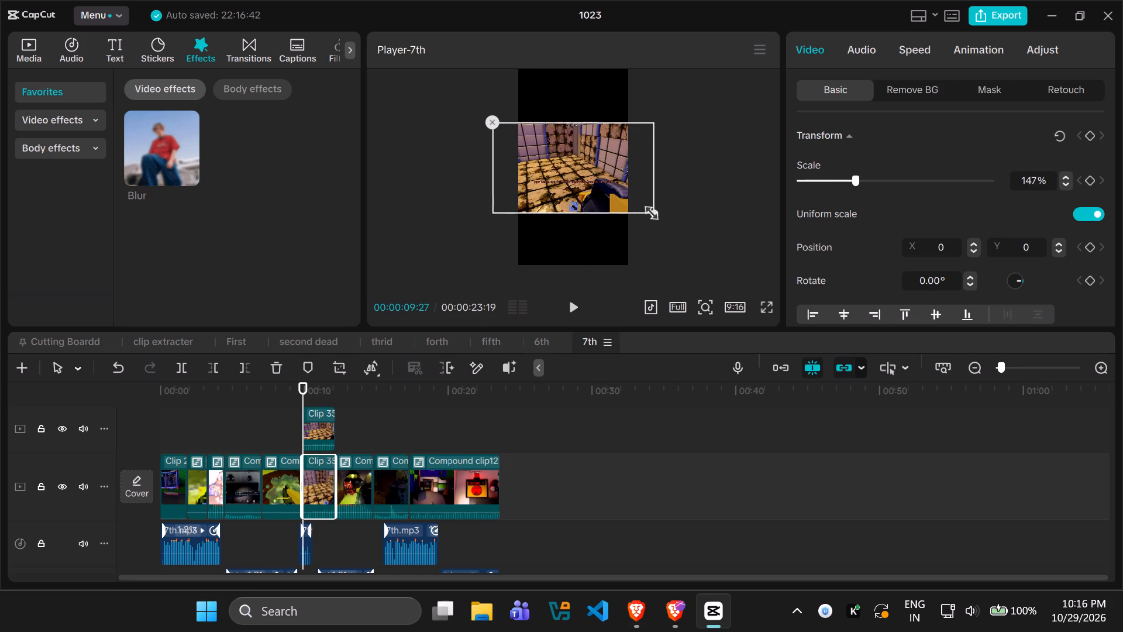
left_click_drag(649, 210, 740, 363)
Apply the Blur effect to the enlarged main-track copy of Clip 35.
left_click_drag(156, 132, 281, 339)
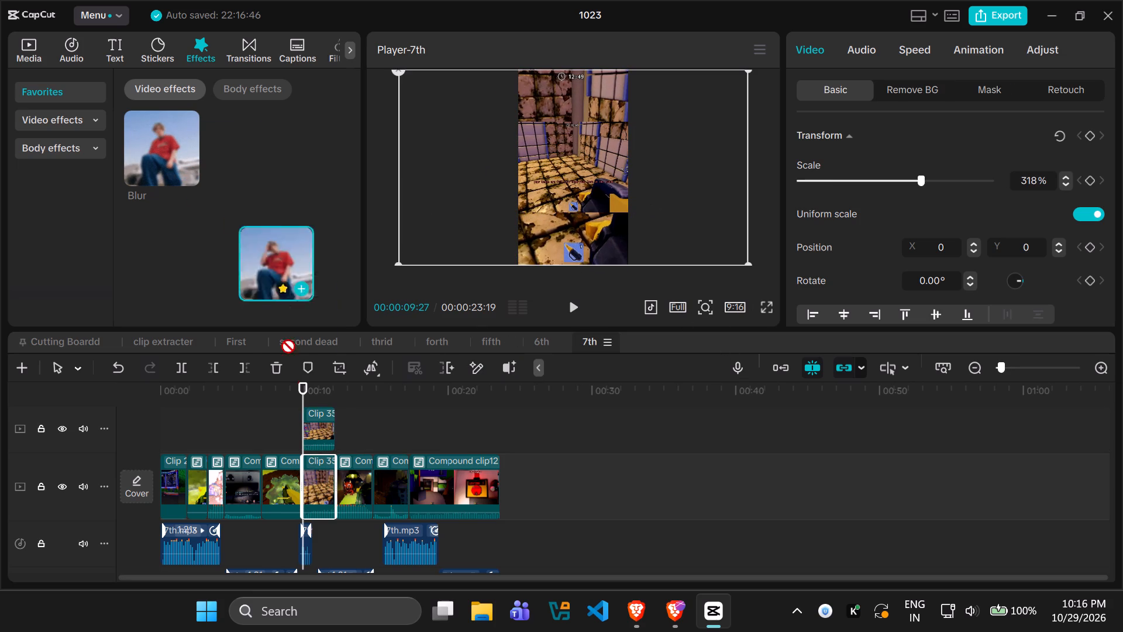
left_click_drag(281, 339, 318, 476)
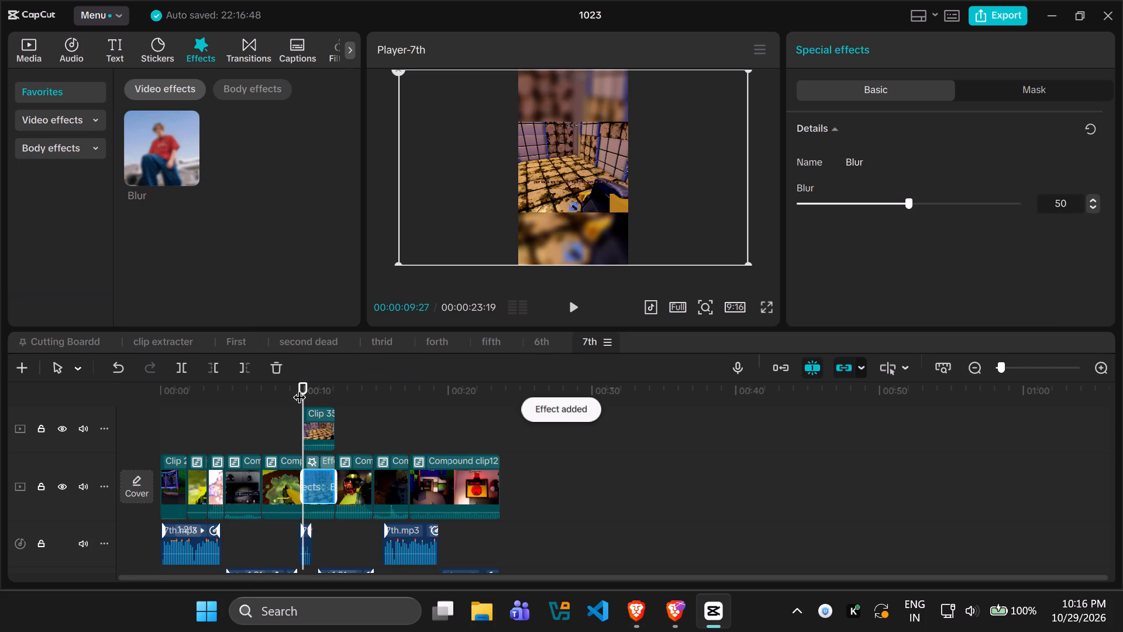
Combine the upper and blurred lower copies of Clip 35 into one compound clip.
left_click(299, 389)
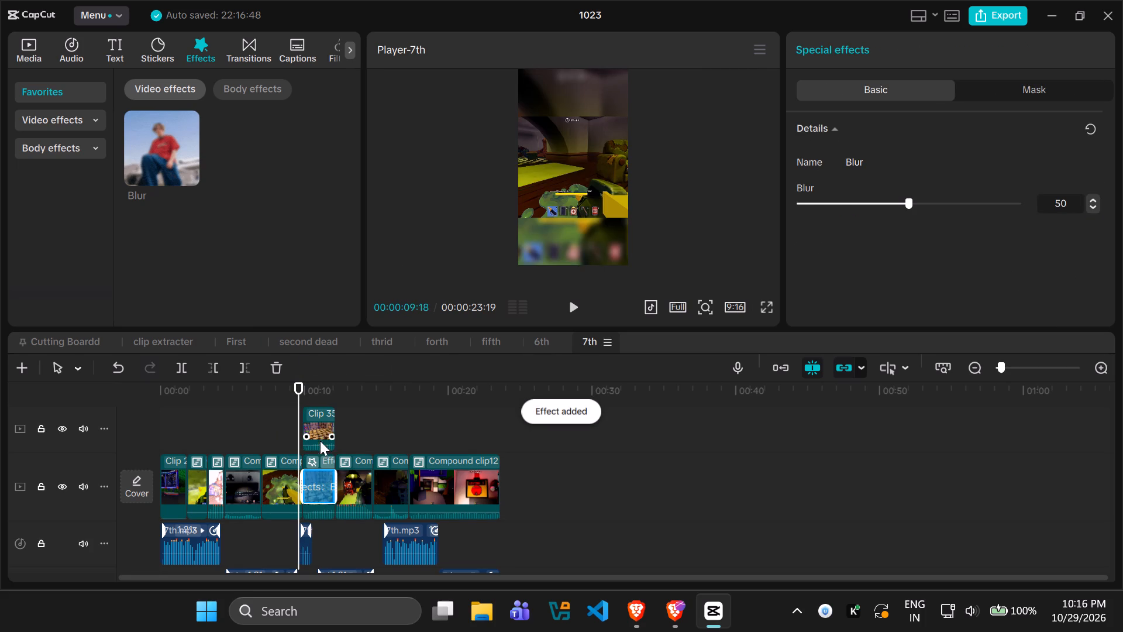
left_click(318, 428, "ctrl")
left_click(318, 487, "ctrl")
left_click(318, 487, "ctrl")
right_click(318, 487)
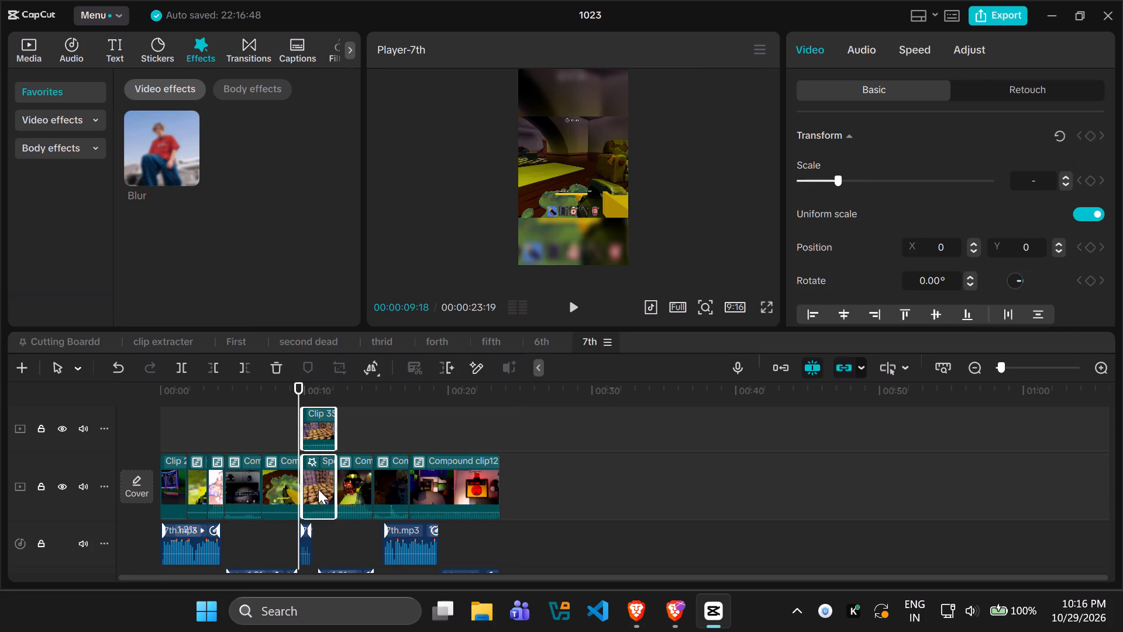
left_click(396, 299)
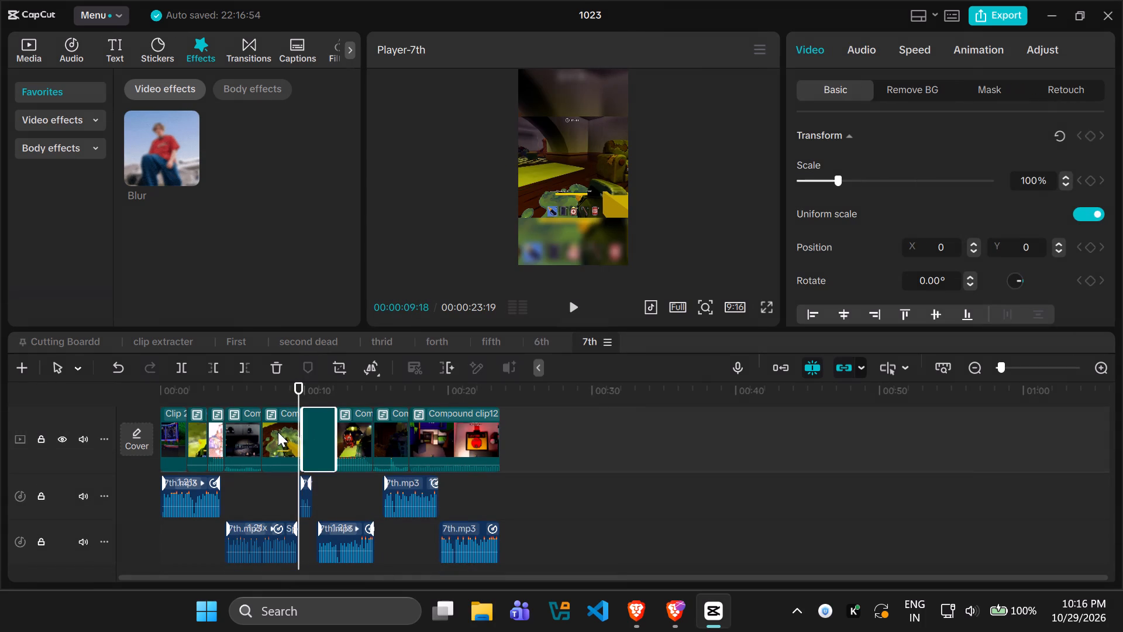
Add the Minecraft TNT Blast Green Screen video on a track above the main clips, starting at the beginning of the timeline.
left_click(278, 432)
left_click_drag(299, 386, 185, 403)
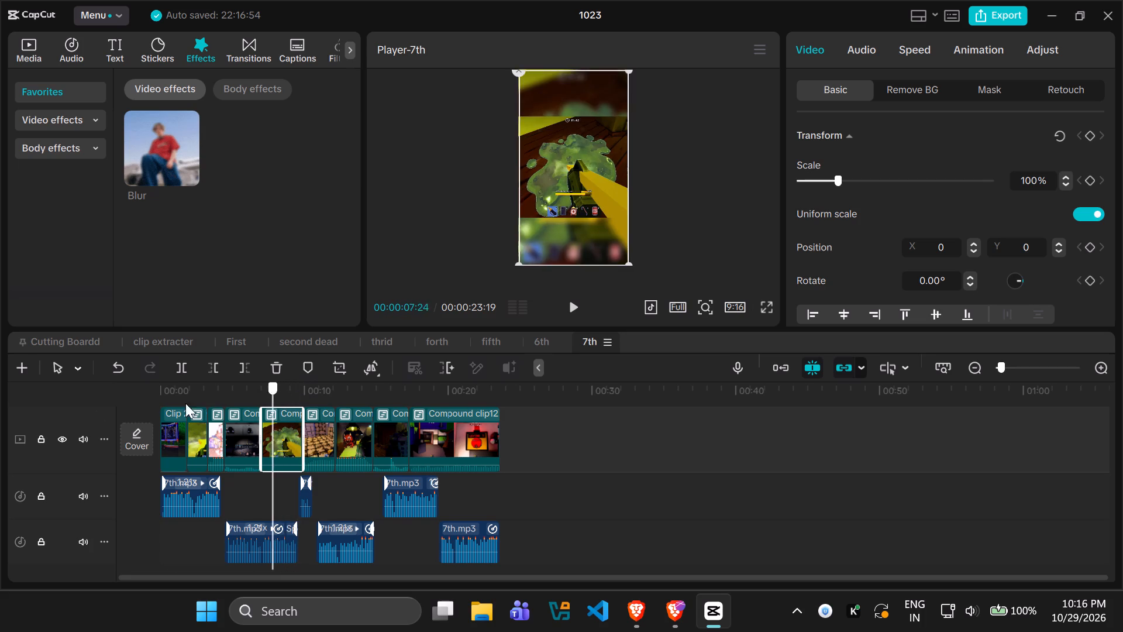
left_click_drag(185, 403, 49, 413)
key("space")
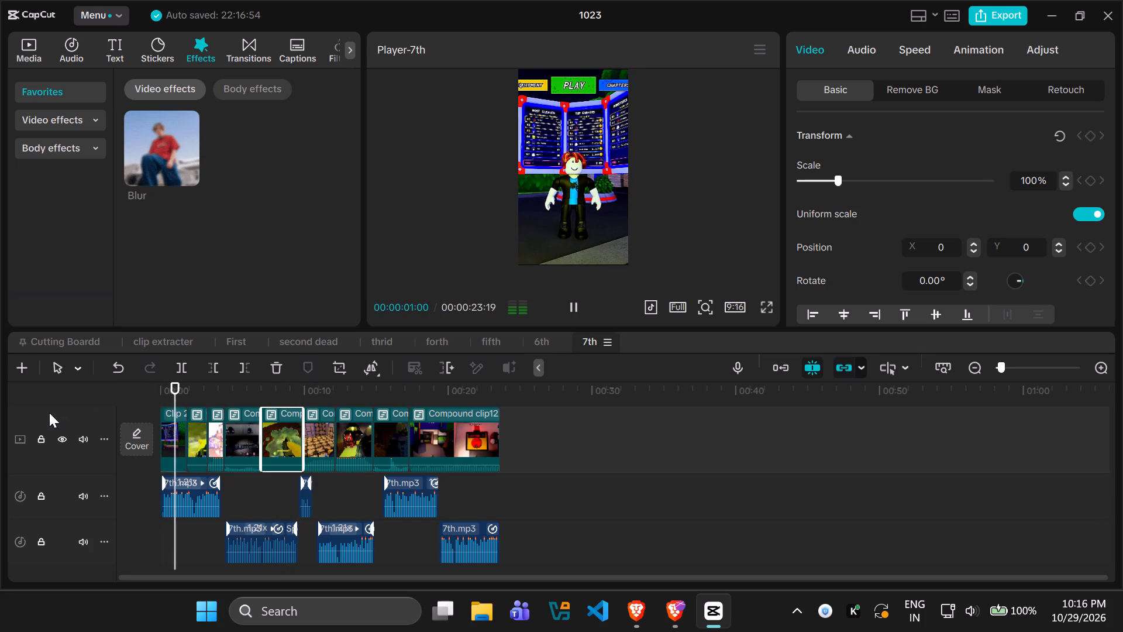
key("space")
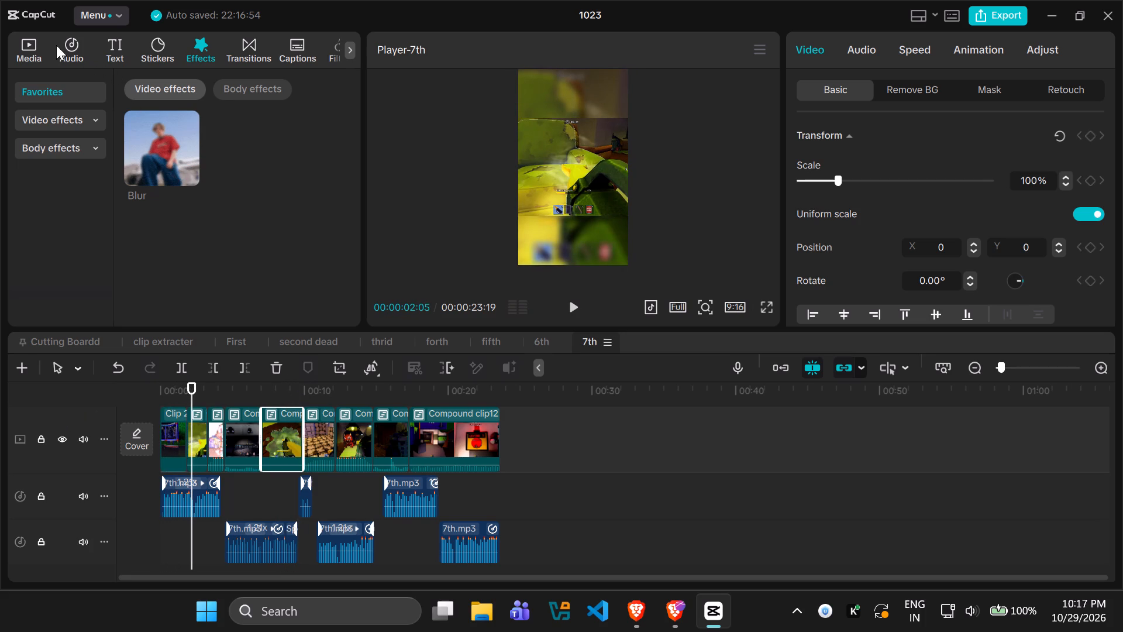
left_click(29, 41)
scroll(219, 186, "up", 7)
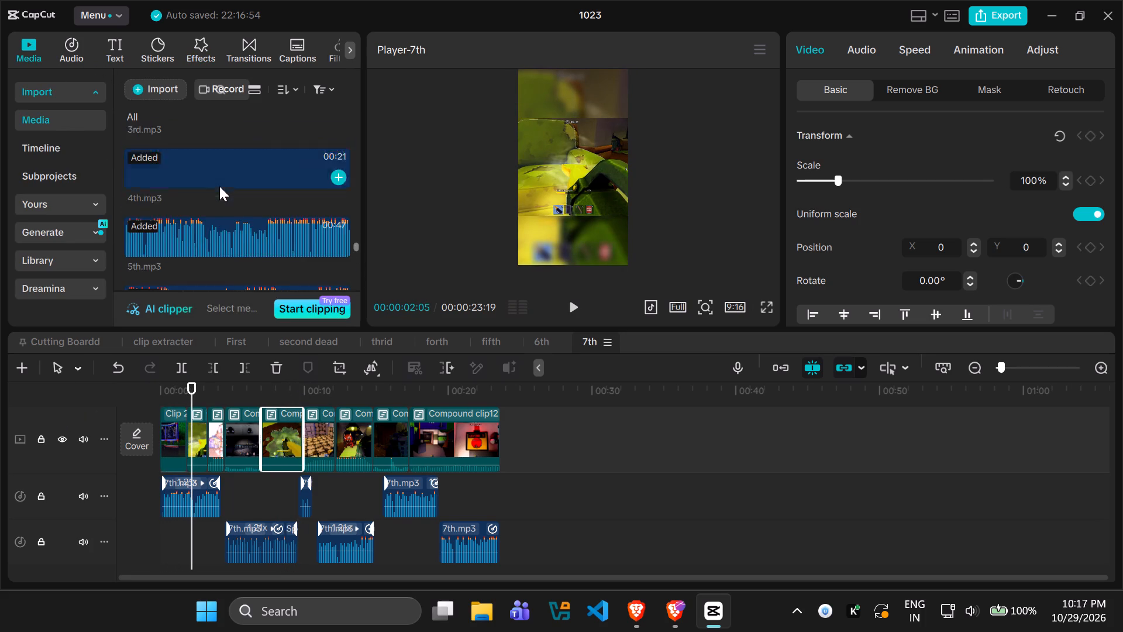
scroll(219, 186, "up", 17)
scroll(219, 186, "down", 10)
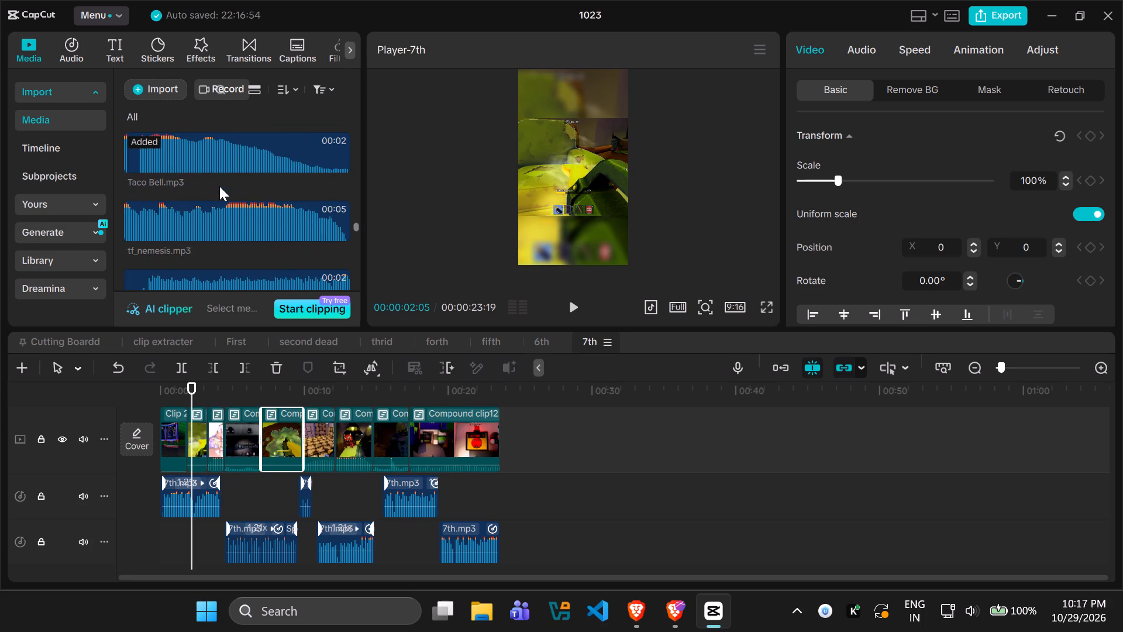
scroll(219, 186, "down", 5)
scroll(219, 186, "up", 2)
left_click_drag(219, 183, 235, 321)
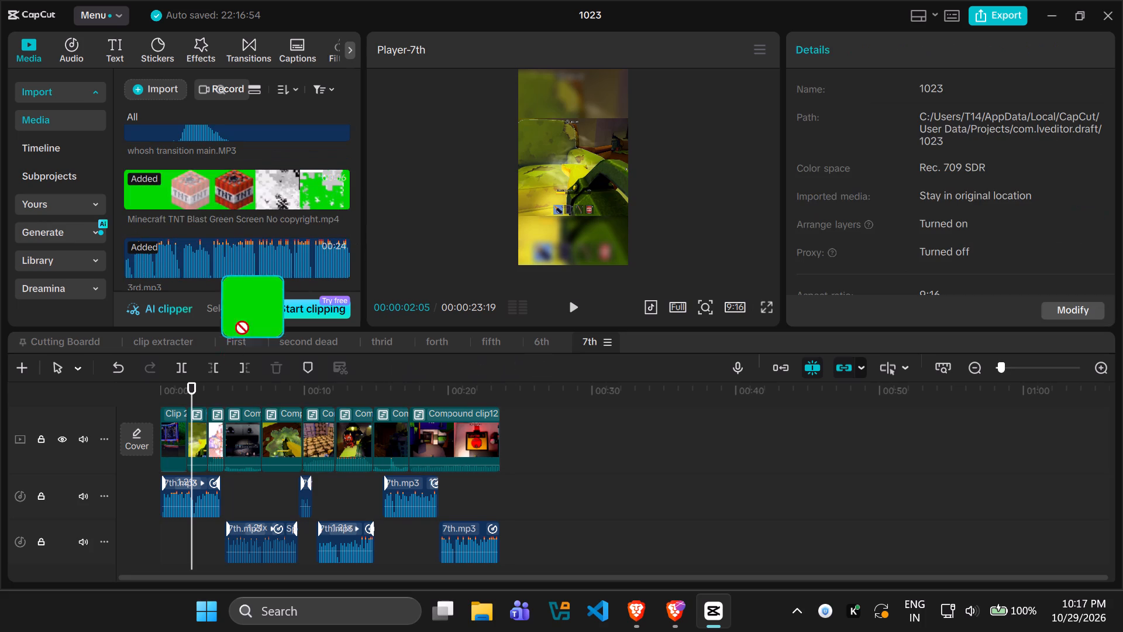
left_click_drag(235, 321, 162, 428)
Trim off the TNT blast overlay's part before 00:00:03:09 and move the remainder to the start of the timeline.
scroll(202, 439, "up", 7)
left_click_drag(186, 393, 207, 396)
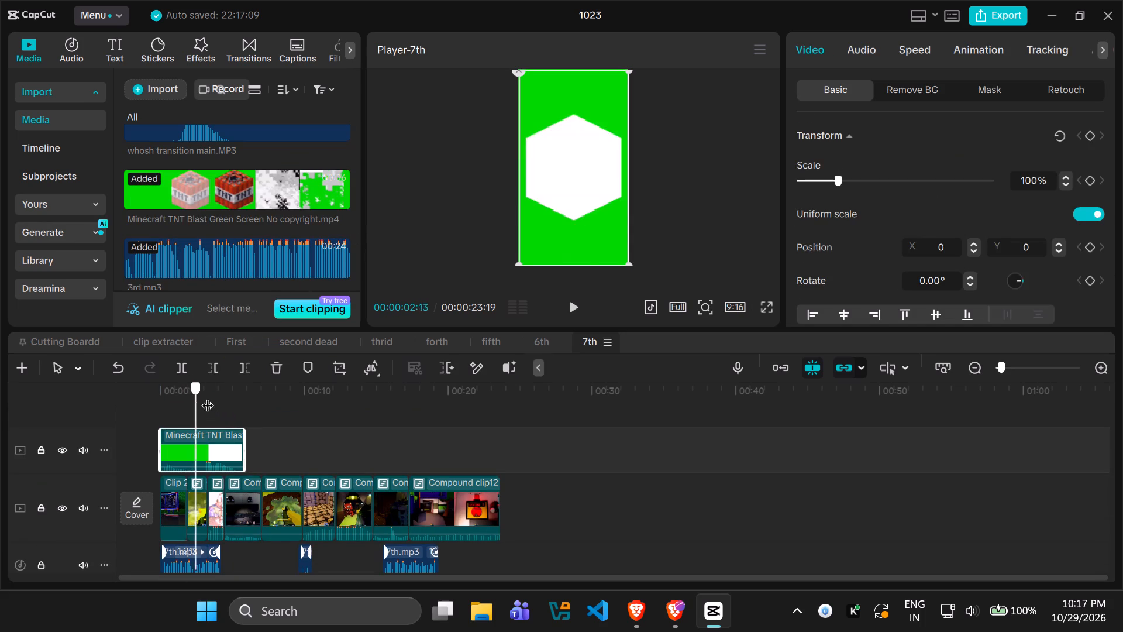
left_click_drag(207, 396, 212, 400)
left_click(208, 364)
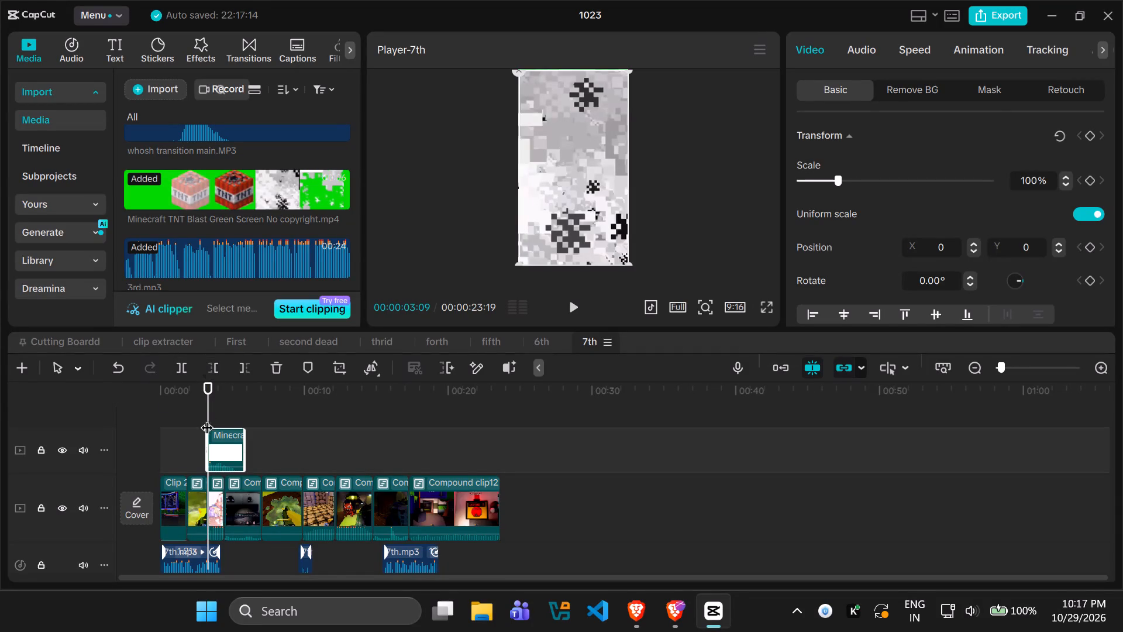
left_click_drag(218, 438, 173, 439)
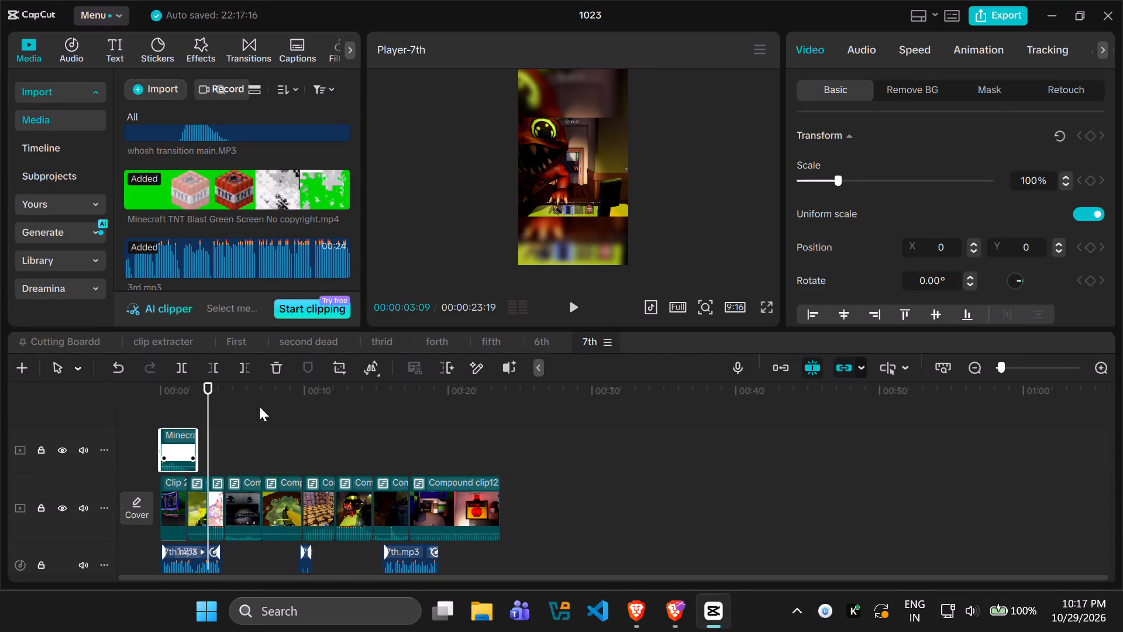
Key out the TNT blast overlay's green background with Chroma key, picking its green as the key colour.
left_click_drag(210, 400, 163, 398)
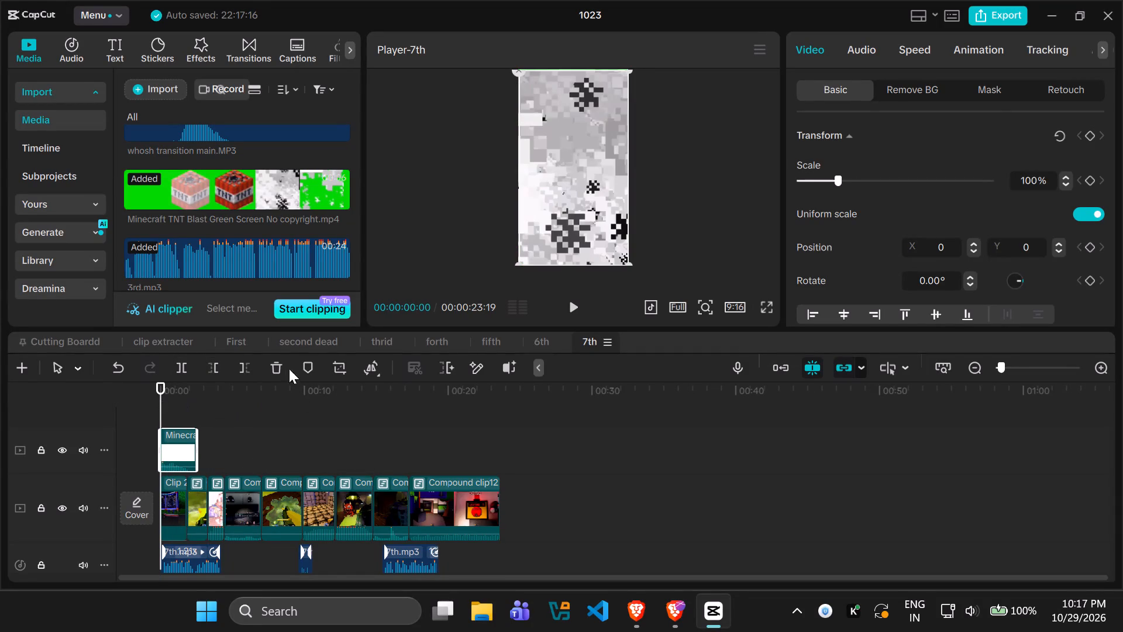
left_click(154, 400)
left_click_drag(159, 400, 187, 403)
left_click(901, 90)
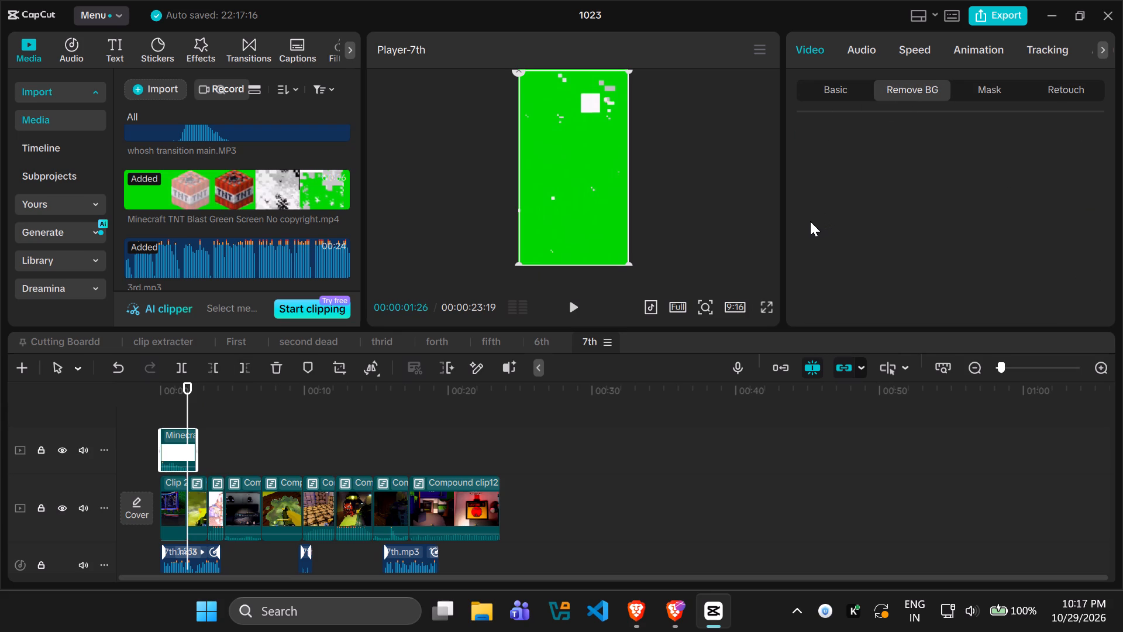
left_click(807, 181)
left_click(620, 184)
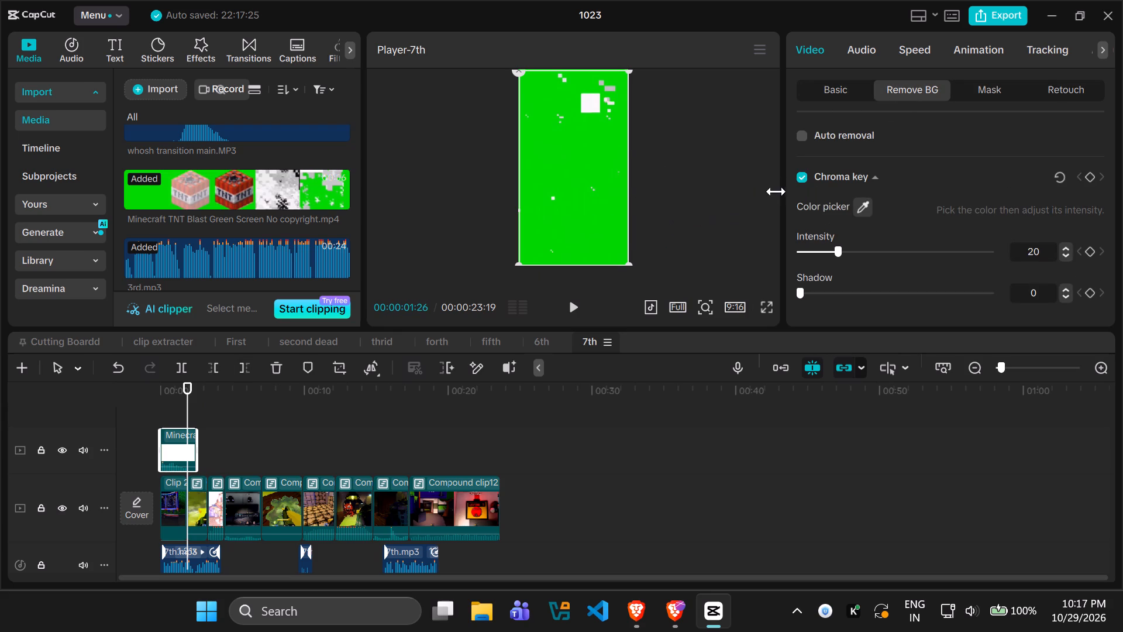
left_click(804, 173)
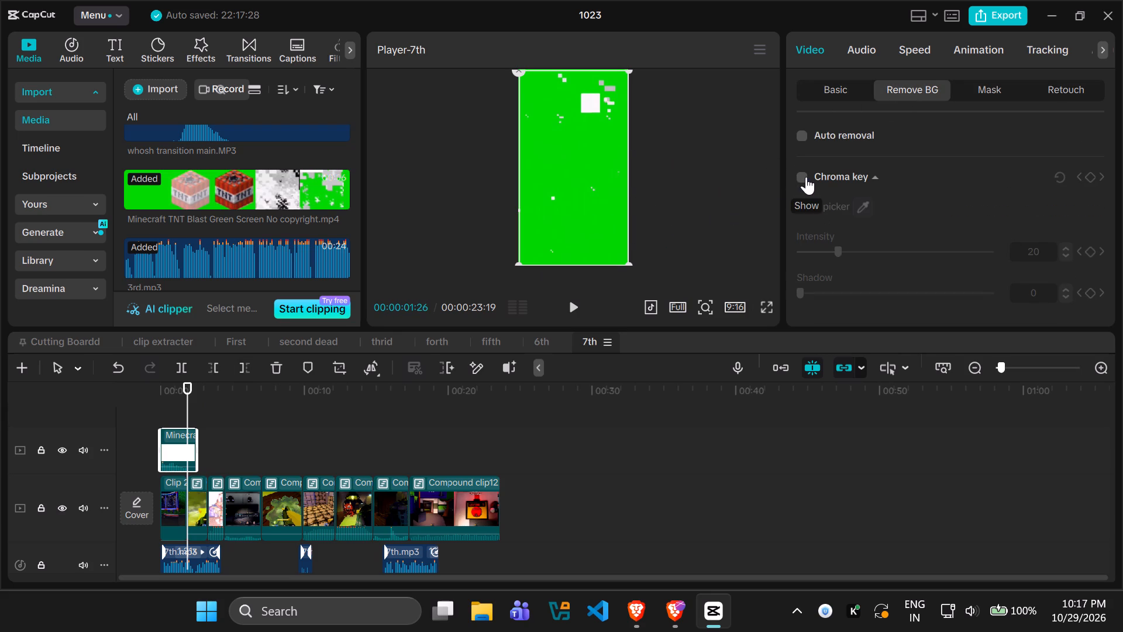
left_click(806, 177)
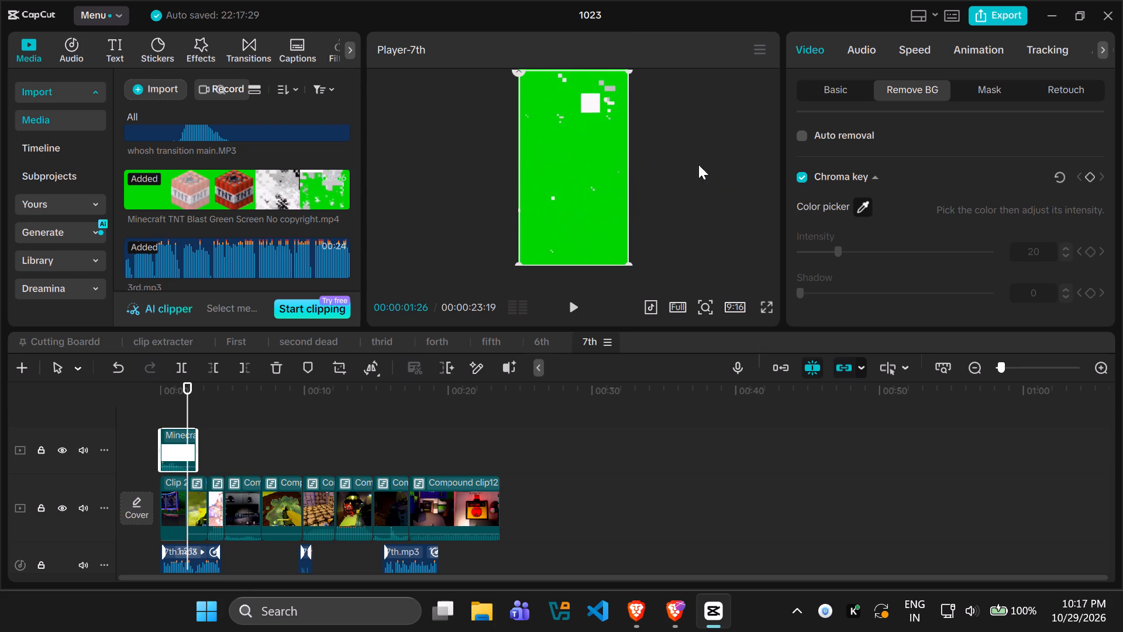
left_click(564, 147)
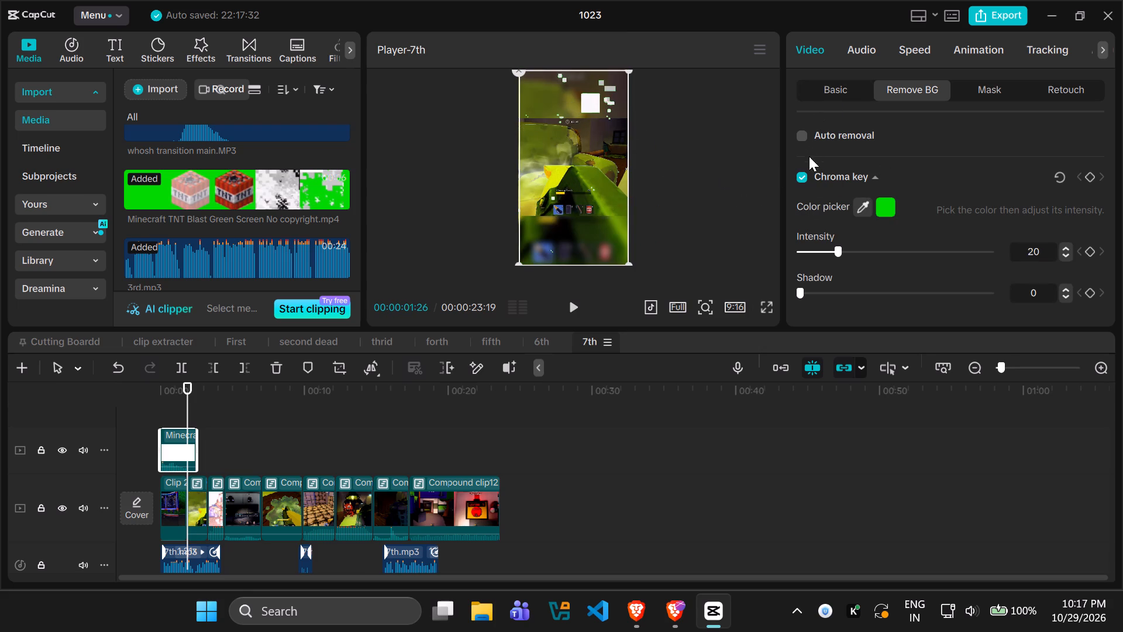
Play the opening of the timeline from the start to check the keyed TNT blast over the clips.
left_click(805, 176)
left_click(805, 176)
left_click(836, 90)
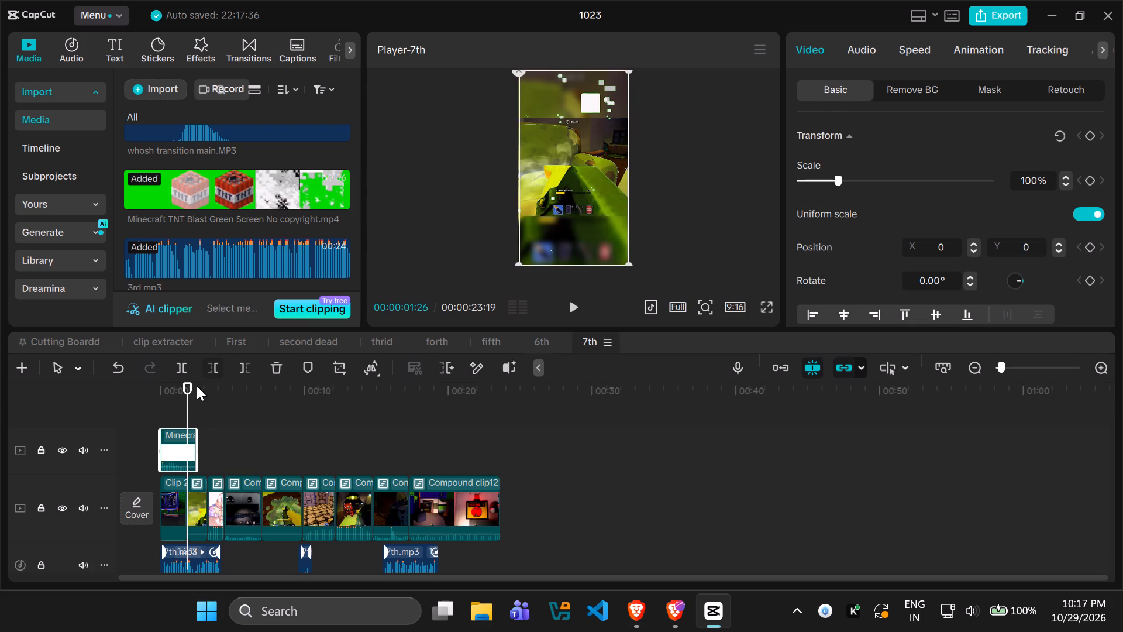
left_click_drag(184, 398, 145, 398)
key("space")
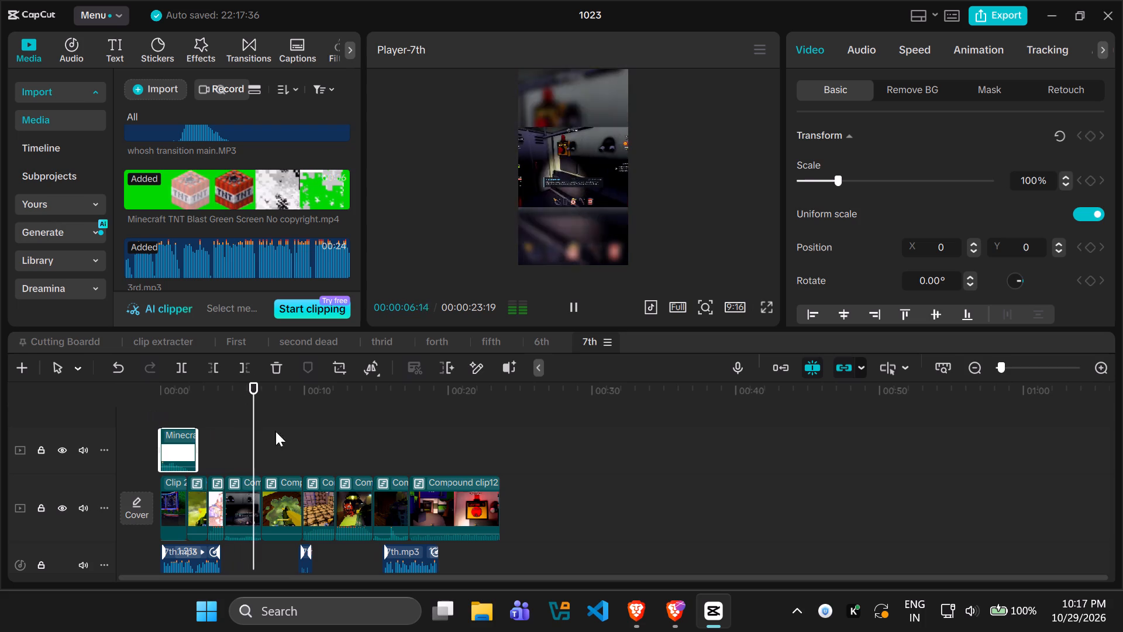
key("space")
Import all the sound files from the "I used them" folder in audio > meme sfx > New Editing assets.
scroll(428, 430, "down", 2)
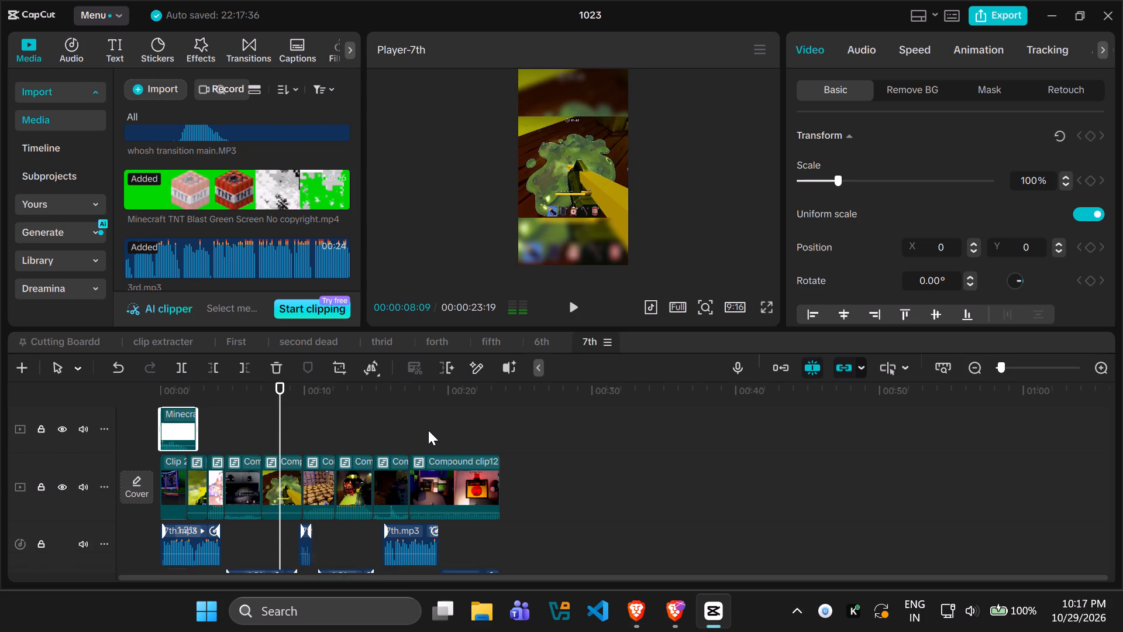
scroll(428, 430, "down", 3)
scroll(248, 436, "down", 5)
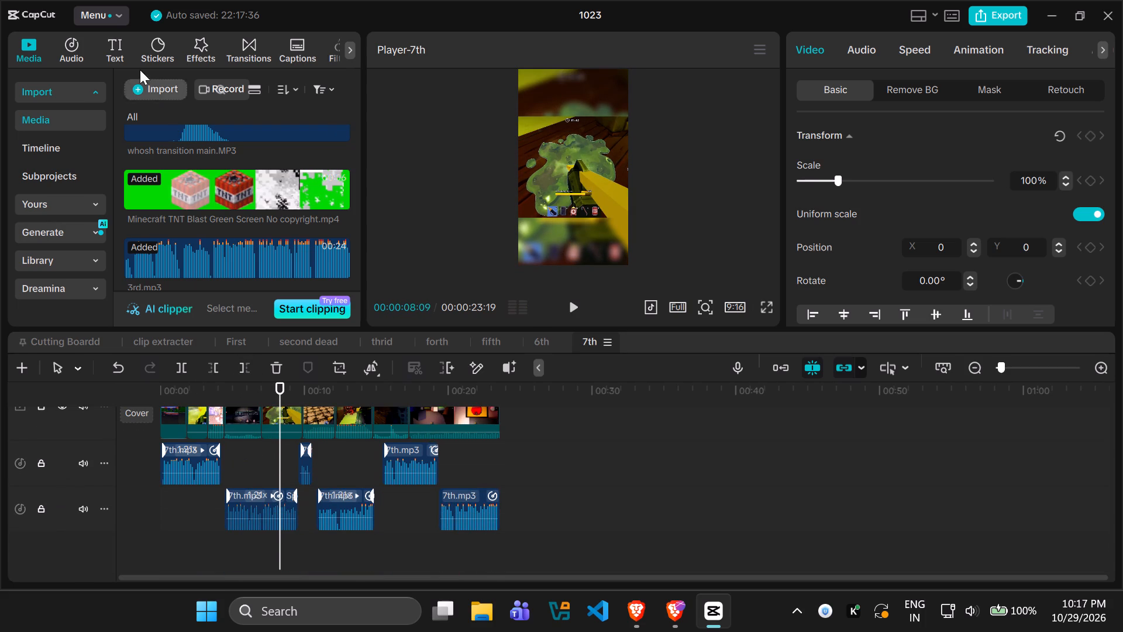
left_click(149, 90)
left_click(180, 120)
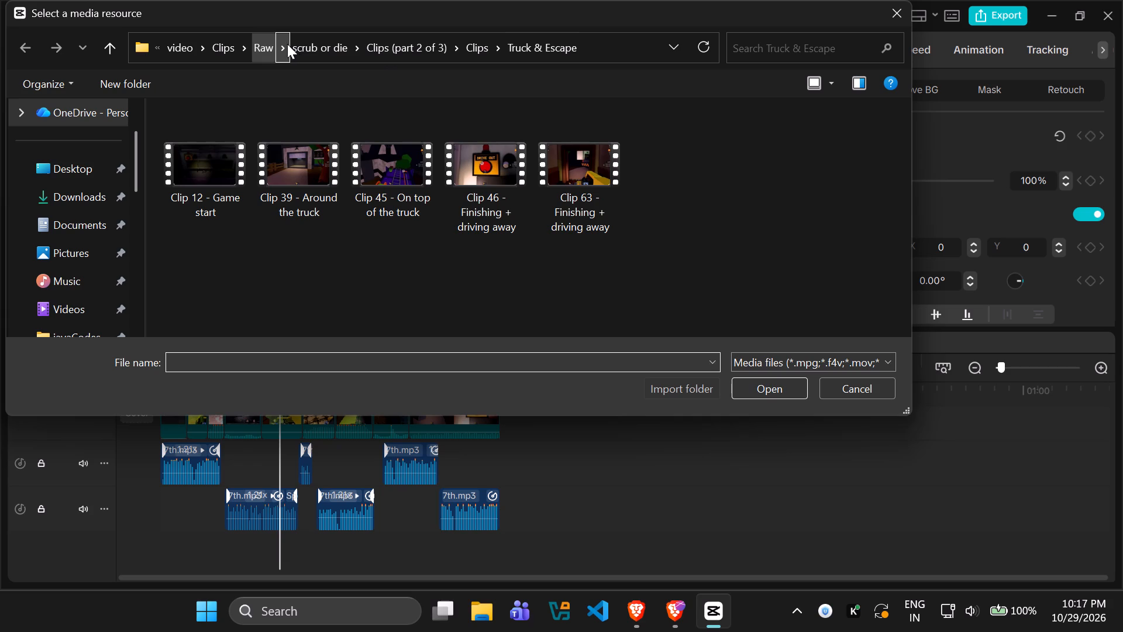
left_click(206, 46)
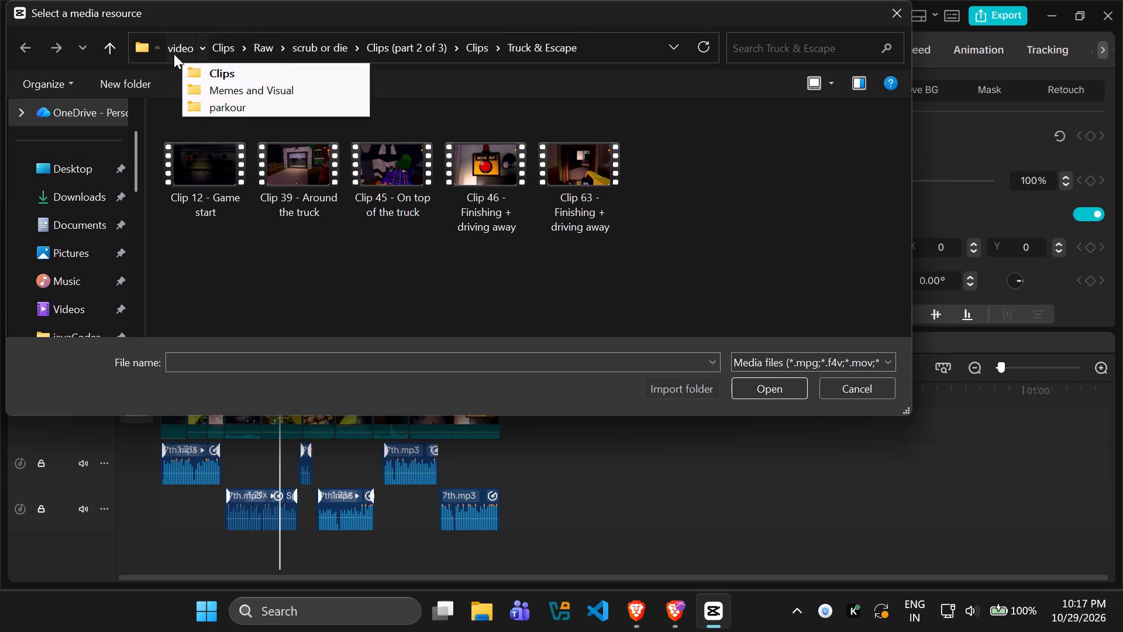
left_click(164, 72)
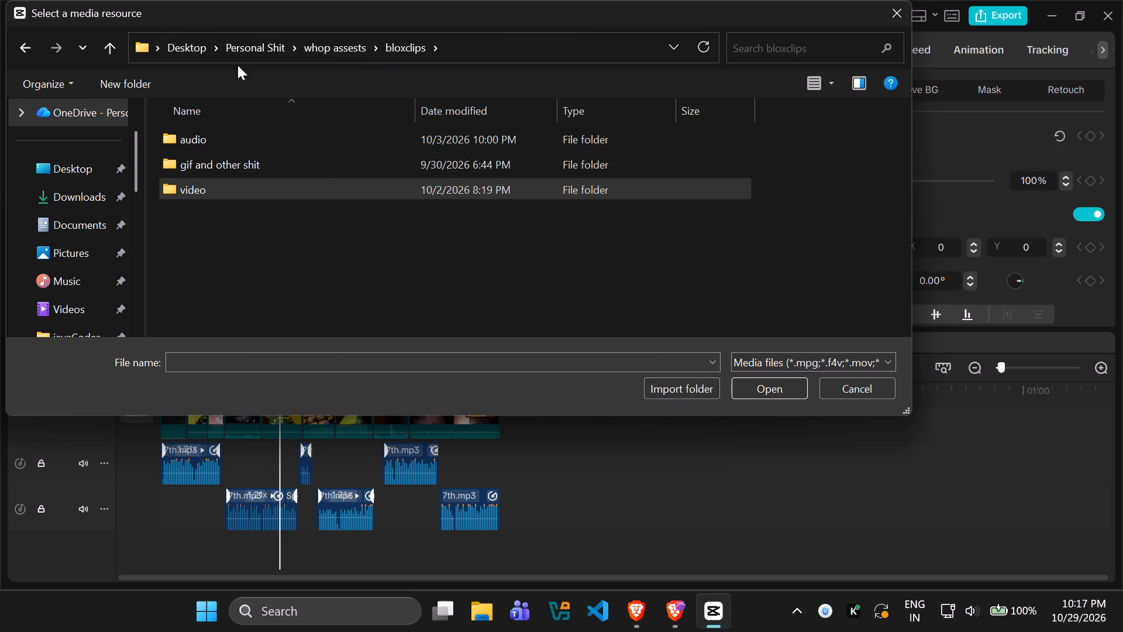
left_click(298, 186)
double_click(285, 139)
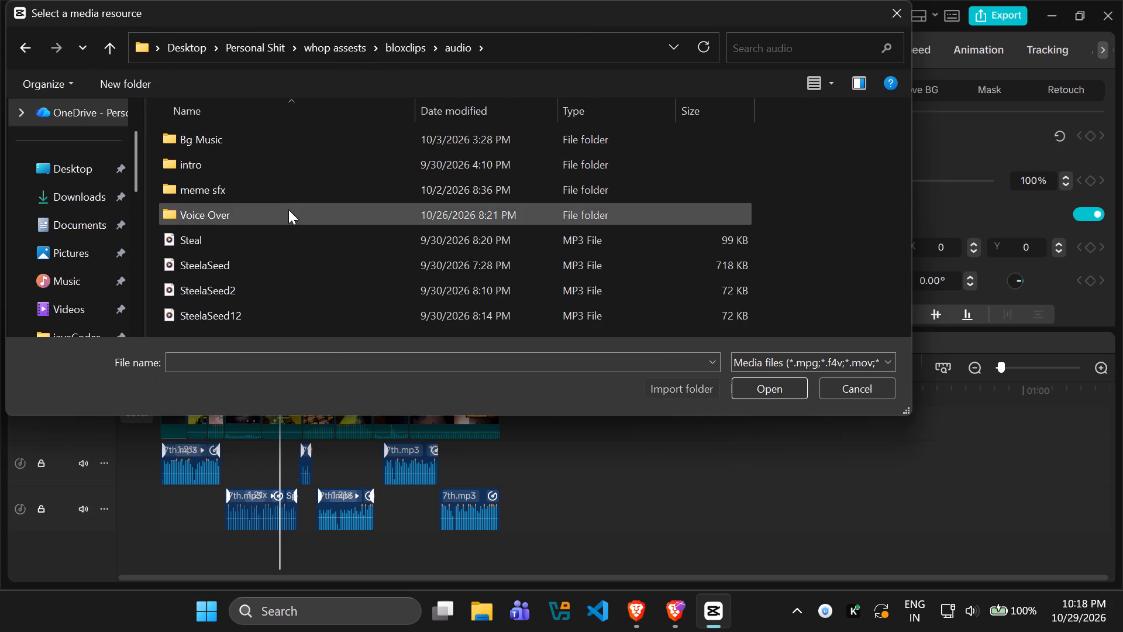
double_click(284, 193)
left_click(269, 168)
left_click_drag(268, 166, 268, 157)
left_click(267, 137)
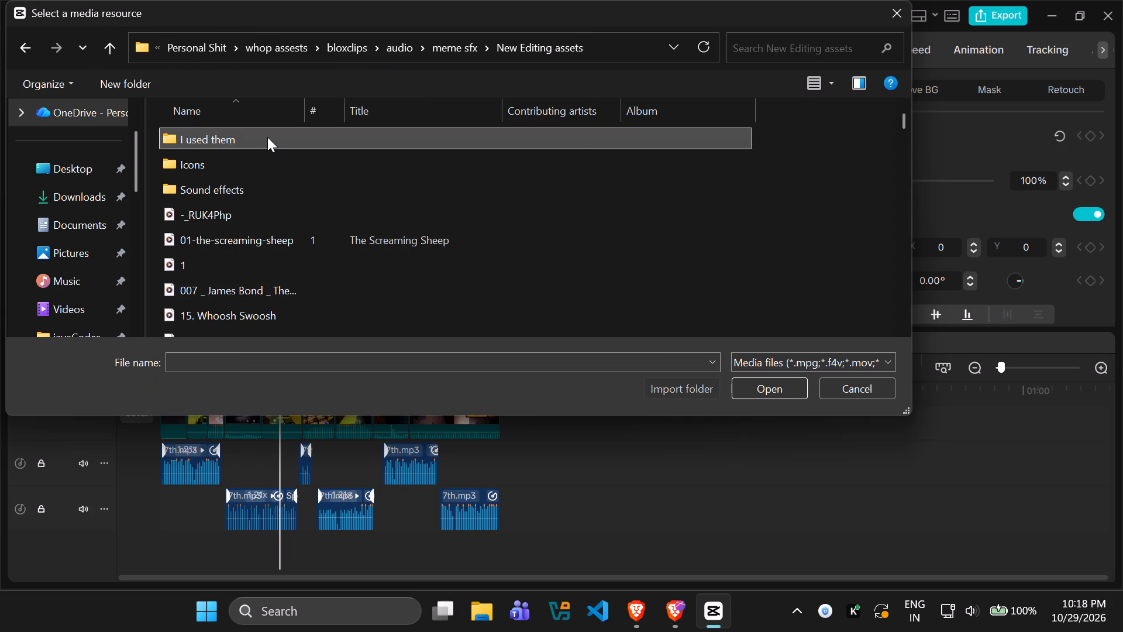
double_click(526, 142)
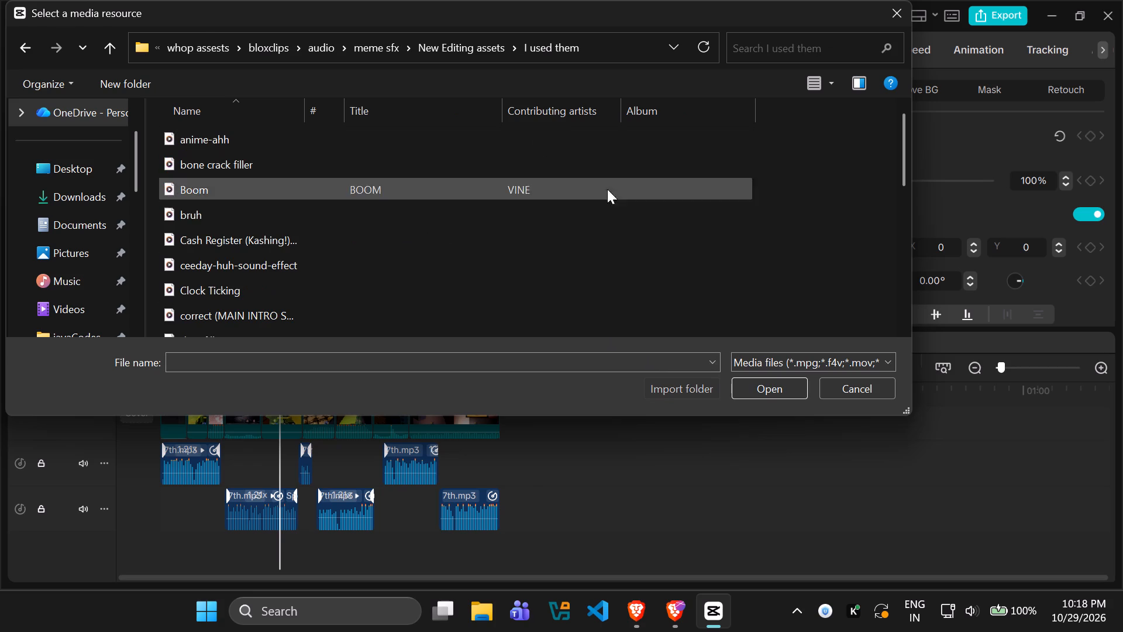
left_click(828, 234)
key("ctrl+a")
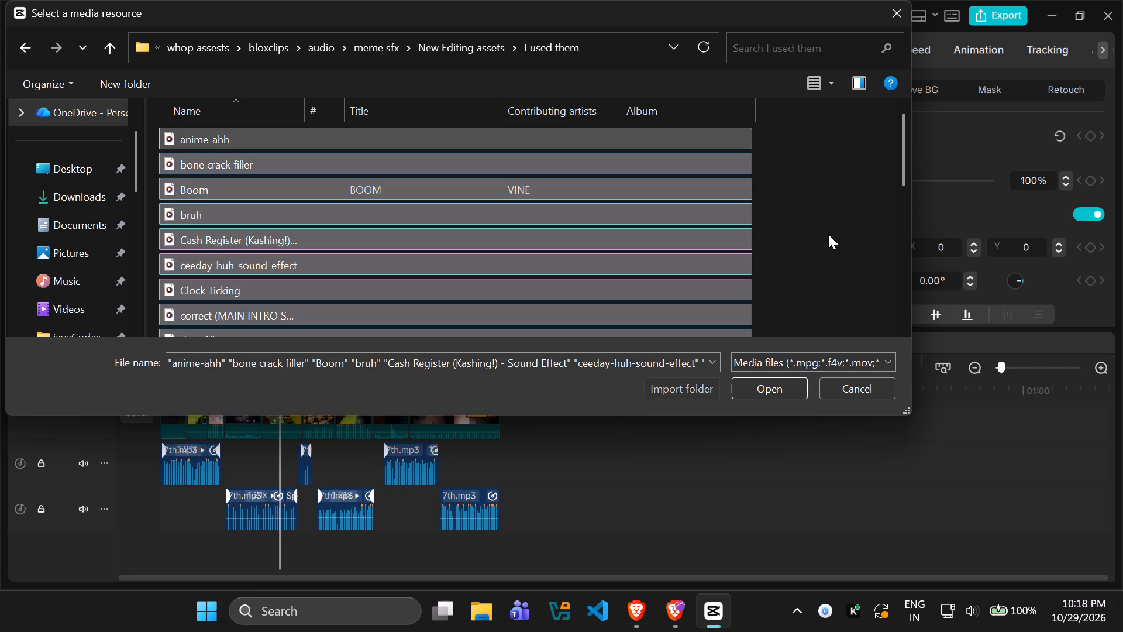
left_click(753, 391)
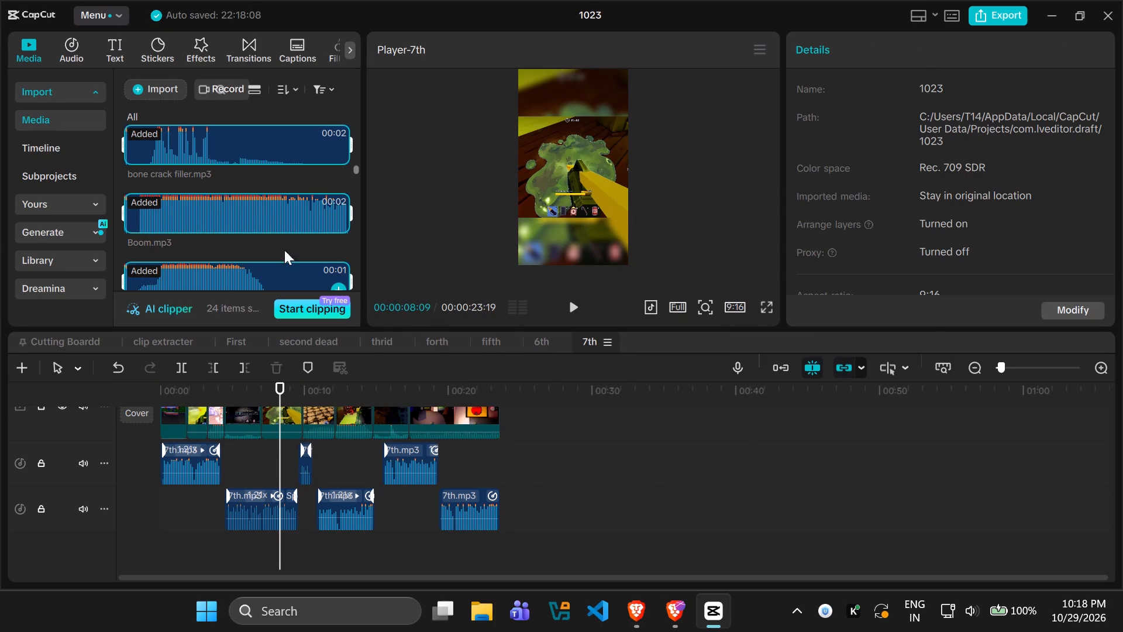
Find 7 Weeks & 3 Days.mp3 in the imported media and place it on a new audio track below the voice clips, at the timeline start.
scroll(271, 242, "down", 20)
scroll(271, 242, "down", 12)
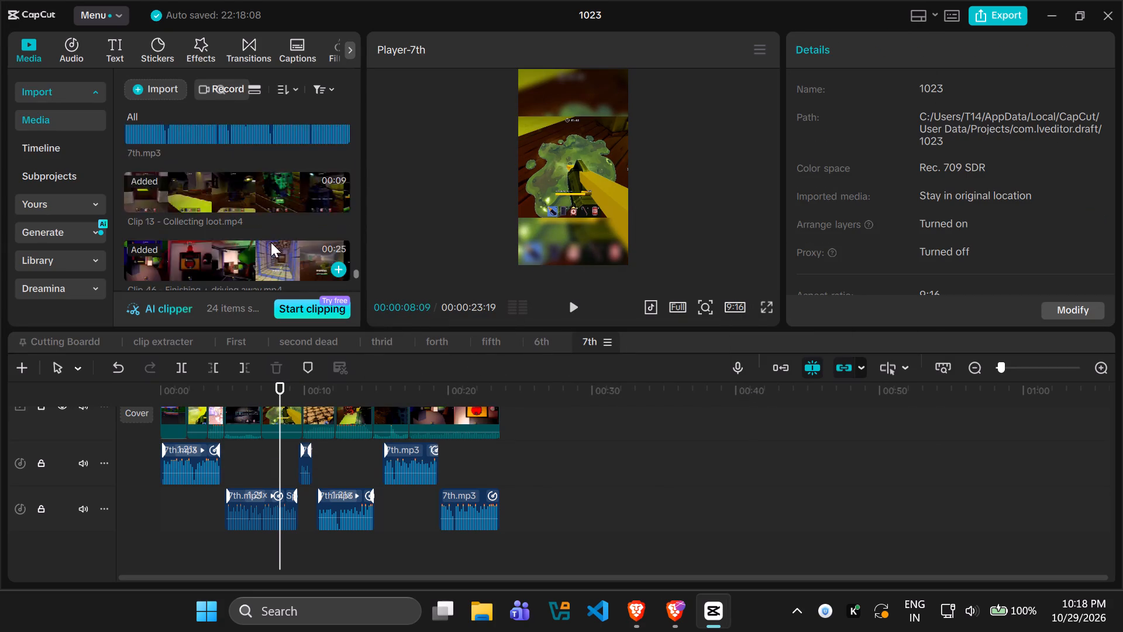
scroll(271, 242, "down", 10)
scroll(271, 242, "up", 20)
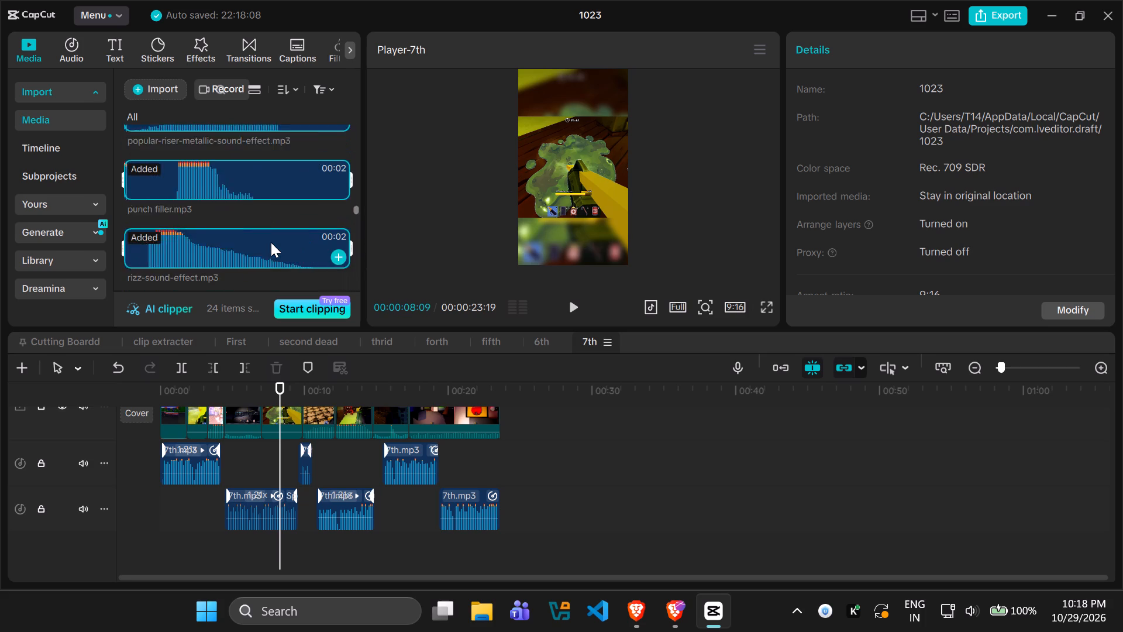
scroll(271, 242, "up", 20)
scroll(271, 242, "down", 5)
scroll(271, 242, "up", 7)
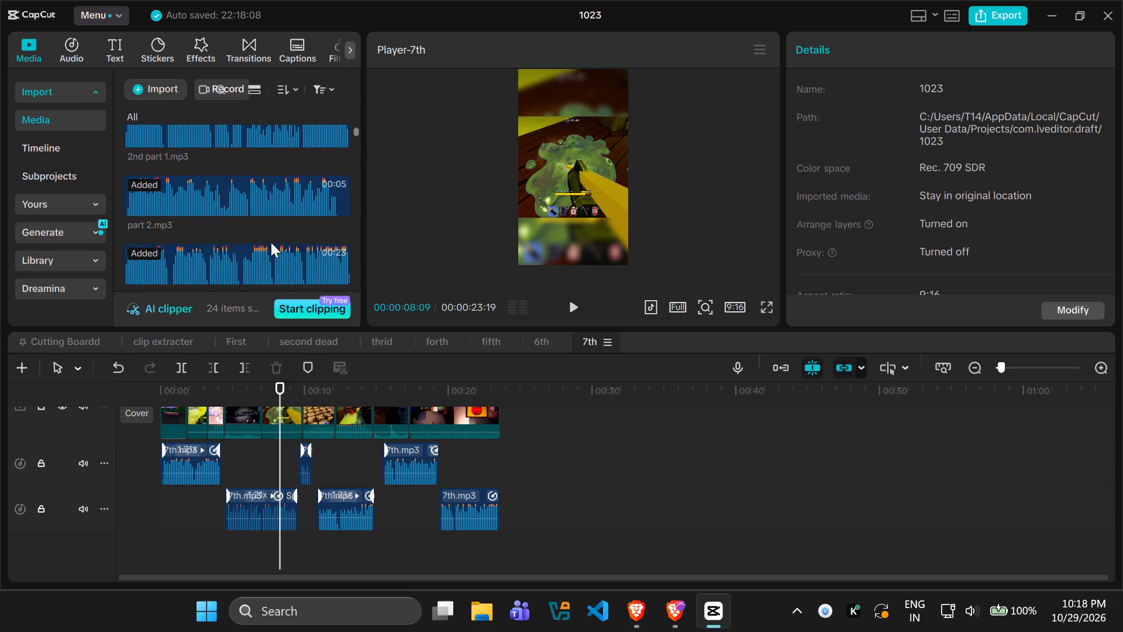
scroll(271, 242, "up", 4)
scroll(271, 242, "down", 10)
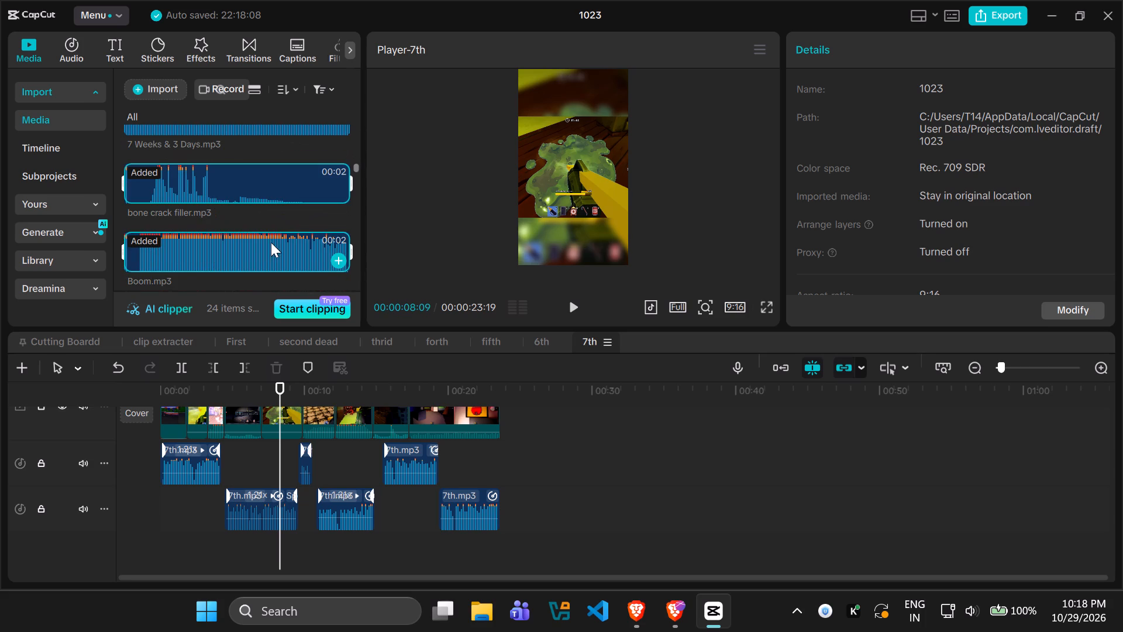
scroll(261, 226, "up", 1)
left_click(229, 198)
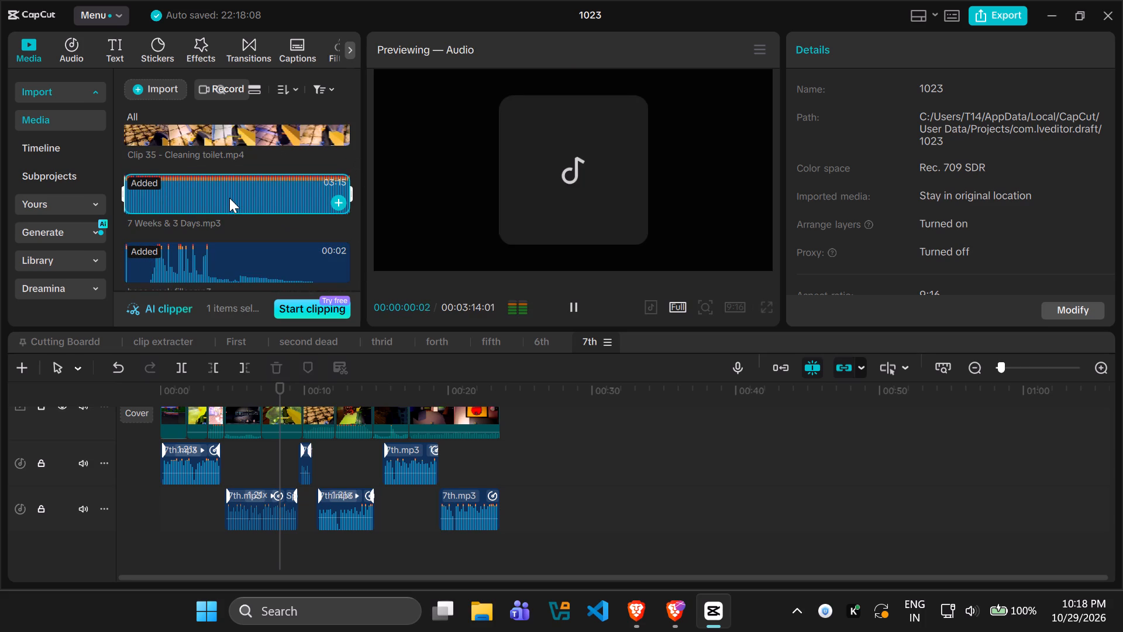
left_click_drag(216, 190, 219, 488)
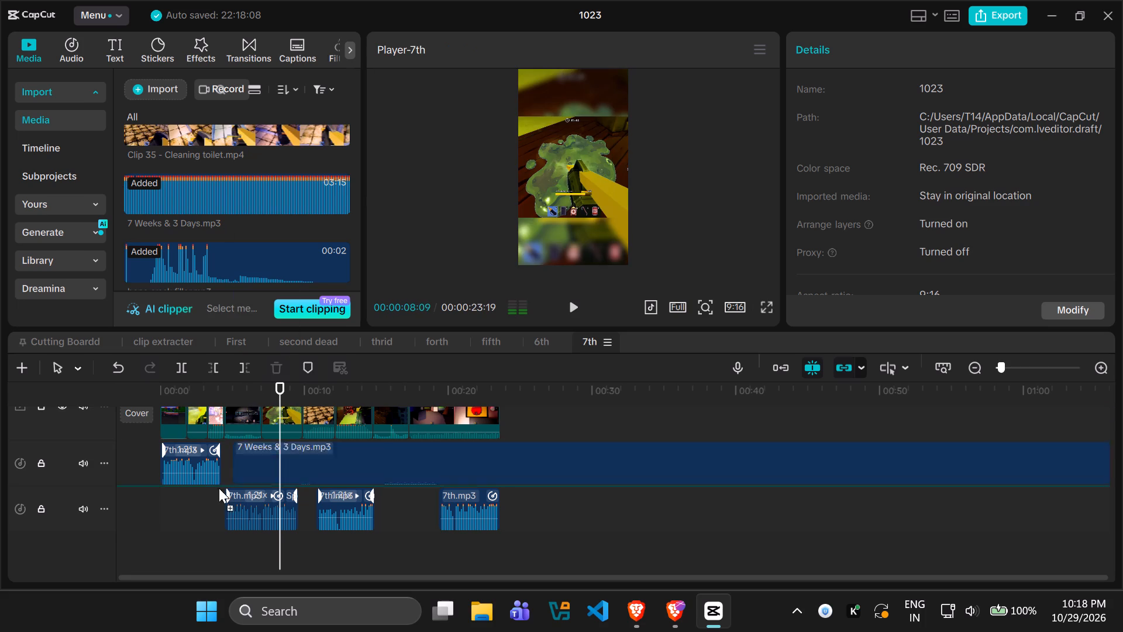
left_click_drag(219, 488, 156, 550)
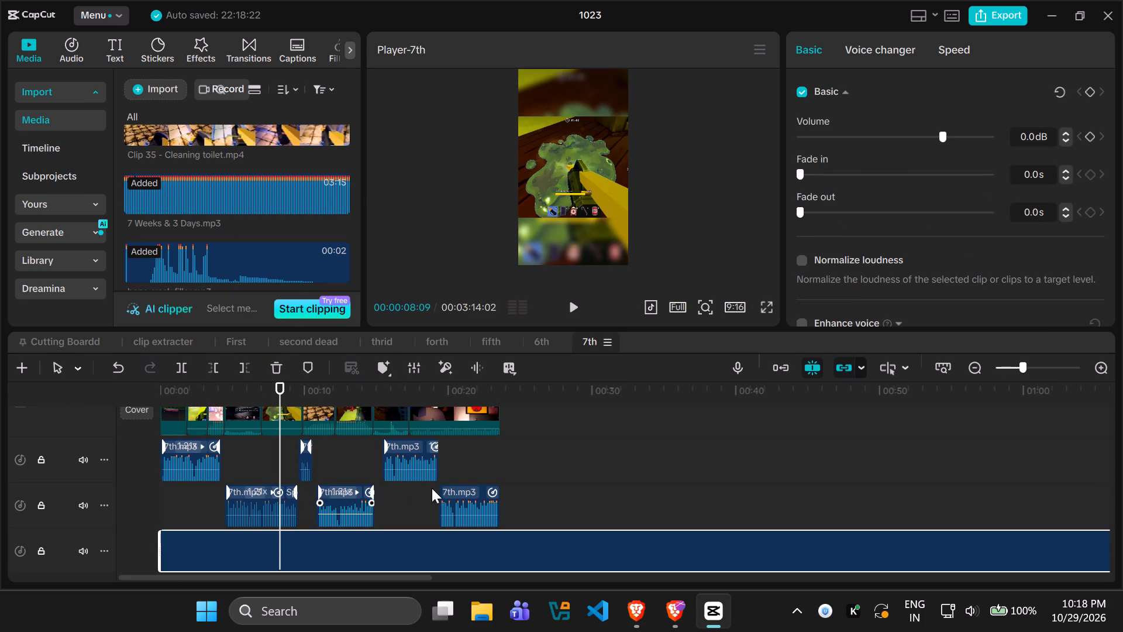
Trim off the part of 7 Weeks & 3 Days.mp3 after 00:00:23:19, where the video clips end.
left_click_drag(275, 383, 511, 417)
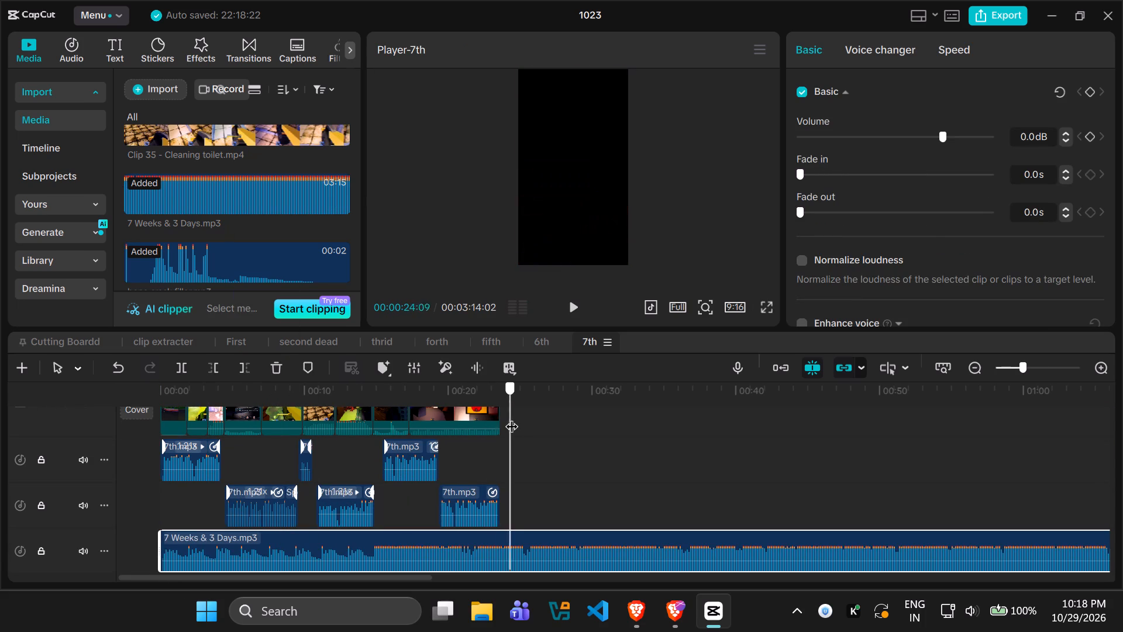
left_click_drag(511, 417, 501, 417)
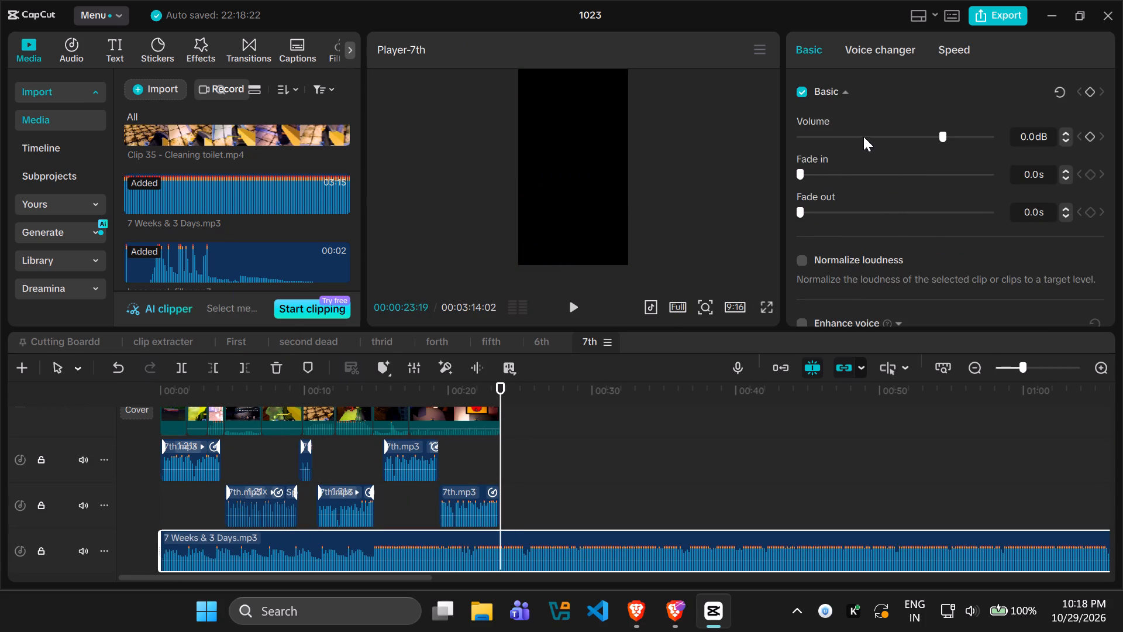
left_click(243, 366)
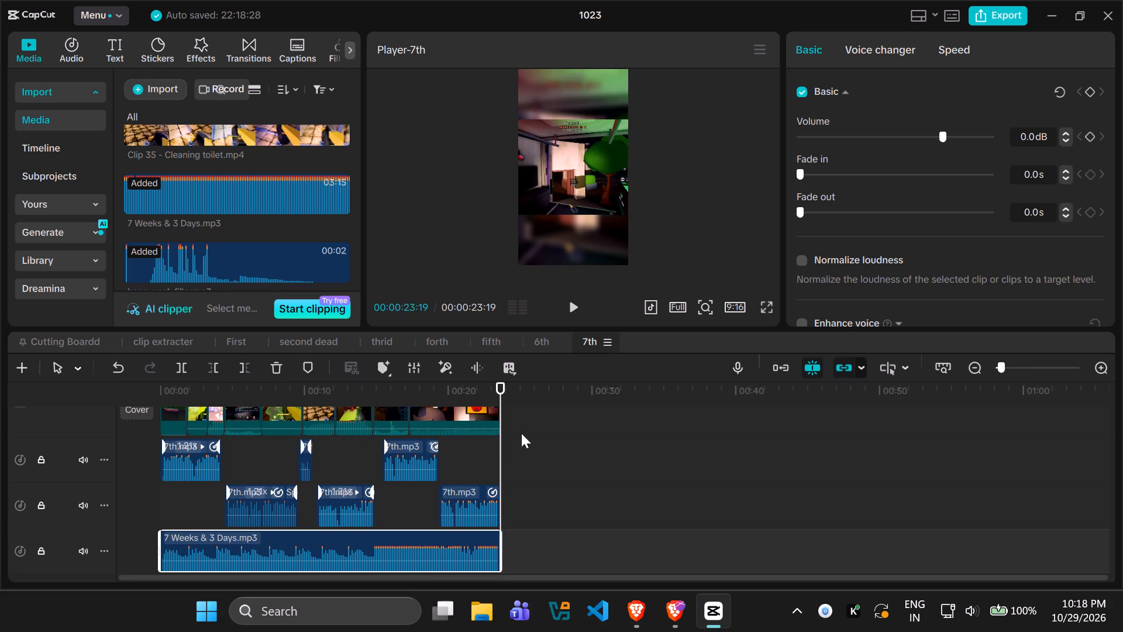
Lower the volume of the 7 Weeks & 3 Days.mp3 music to -10.6 dB, judging the level during playback from the start.
left_click(419, 547)
left_click(901, 141)
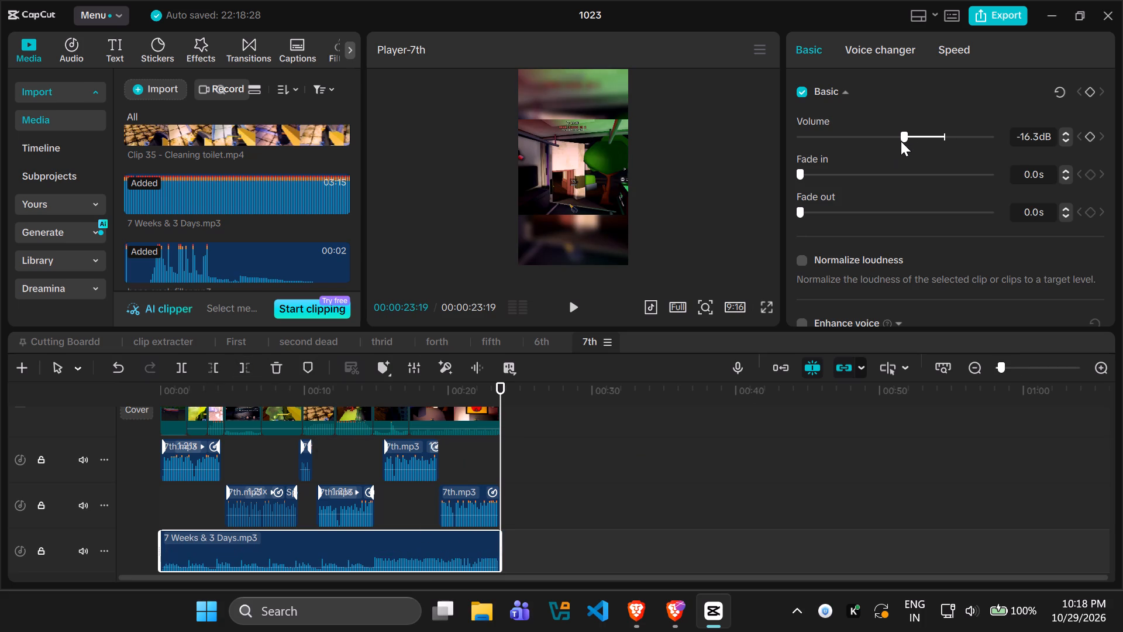
left_click_drag(498, 383, 157, 431)
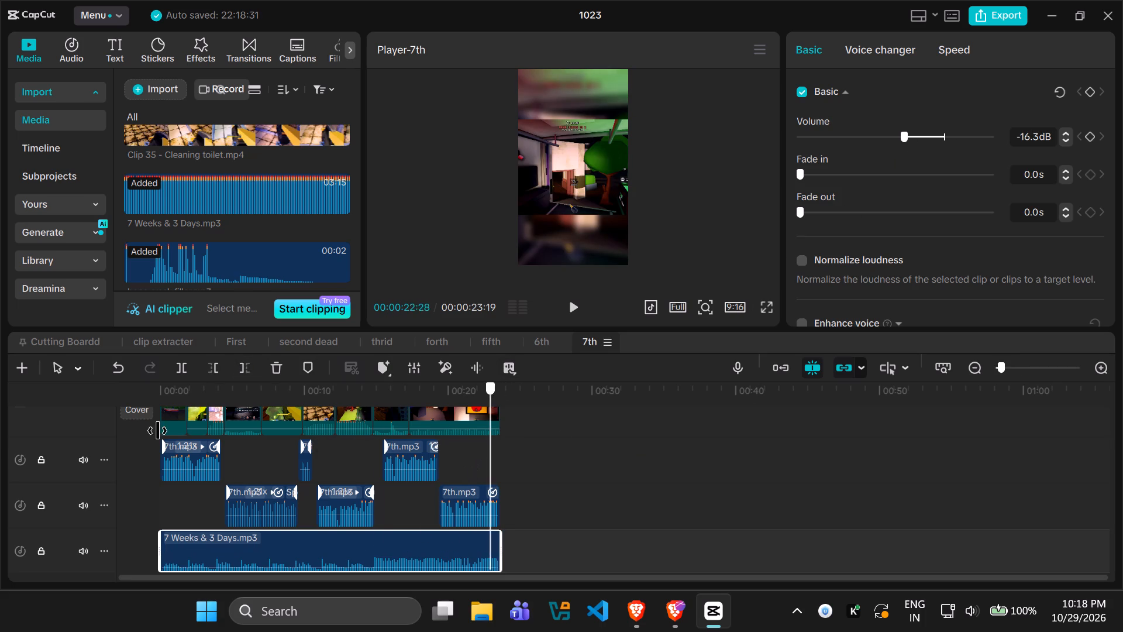
left_click_drag(157, 431, 0, 440)
key("space")
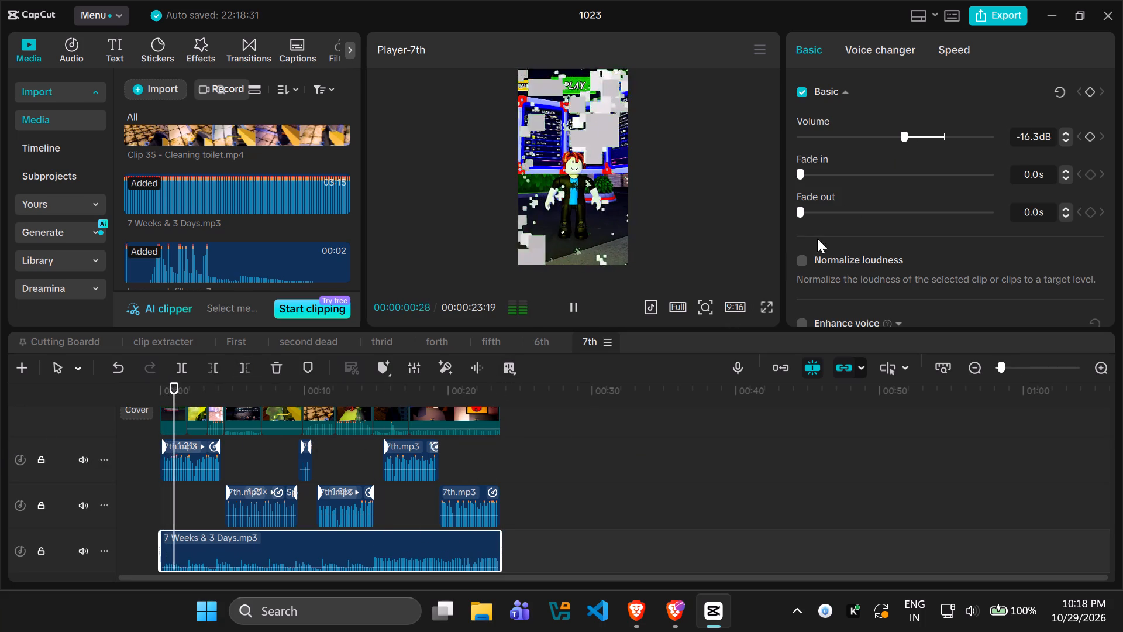
left_click(920, 136)
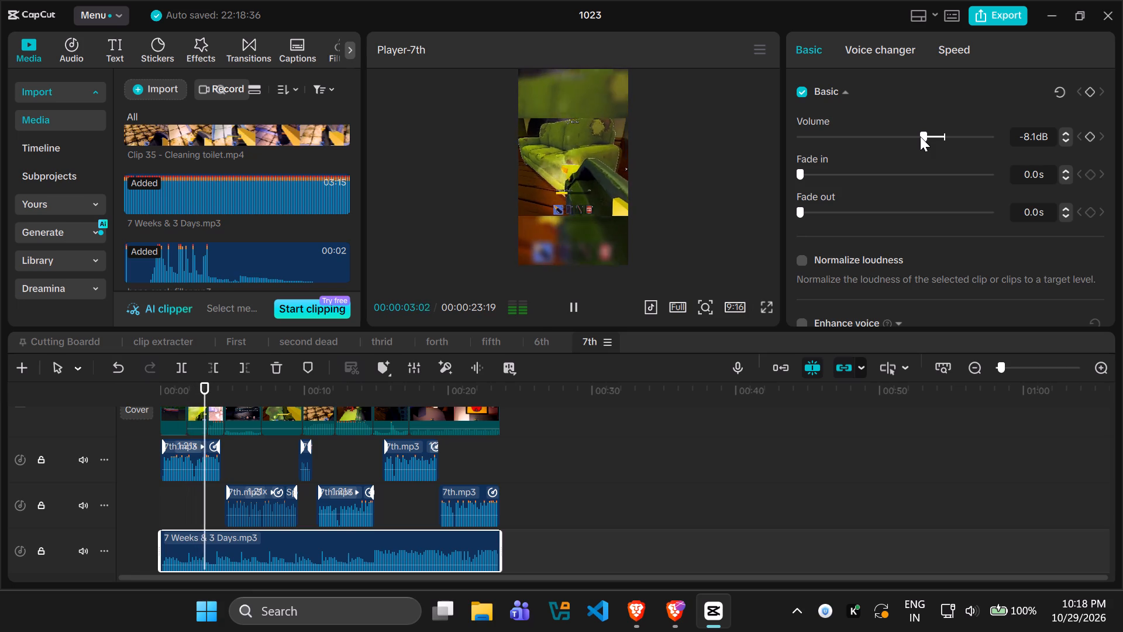
left_click(918, 136)
left_click(917, 136)
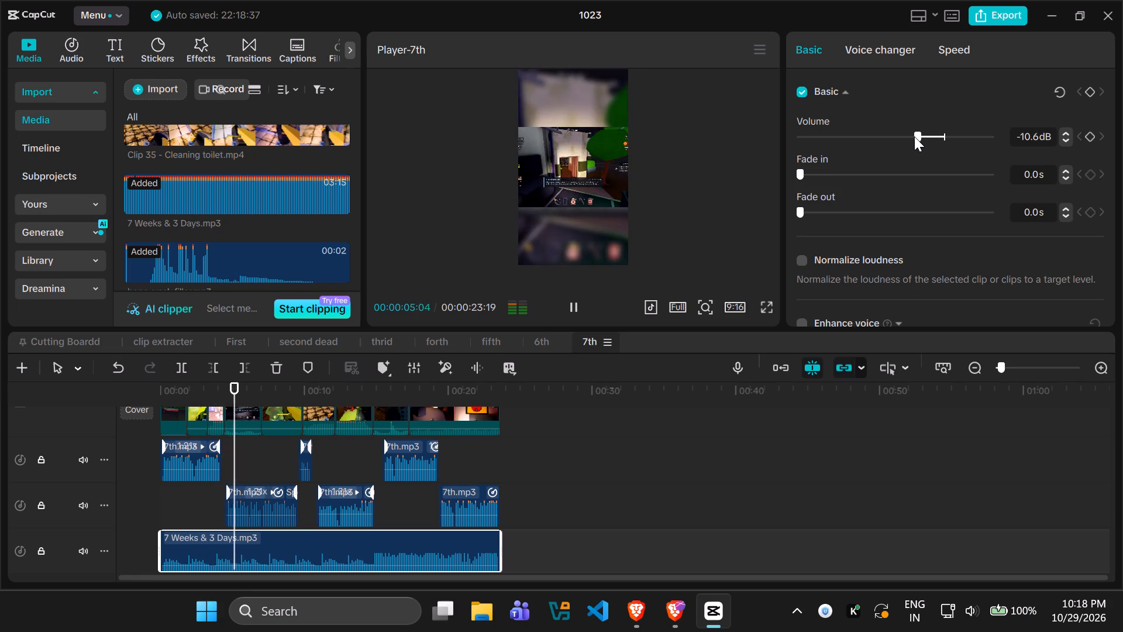
Turn the audio volume of all video clips on the main track down to the minimum together.
scroll(569, 476, "up", 2)
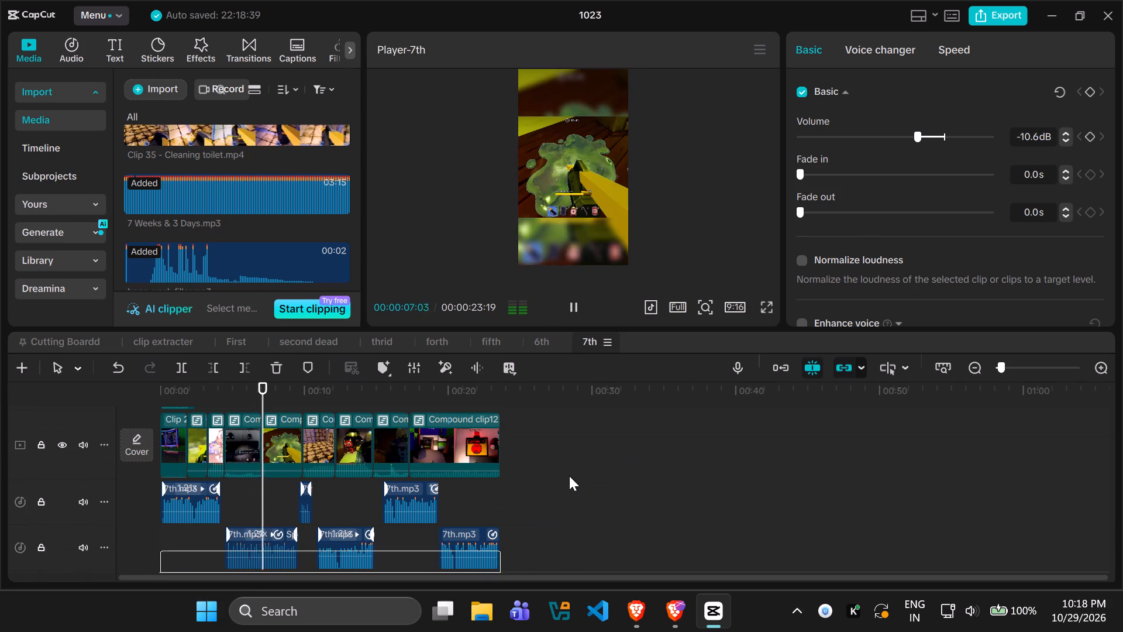
left_click_drag(546, 448, 137, 444)
left_click(871, 50)
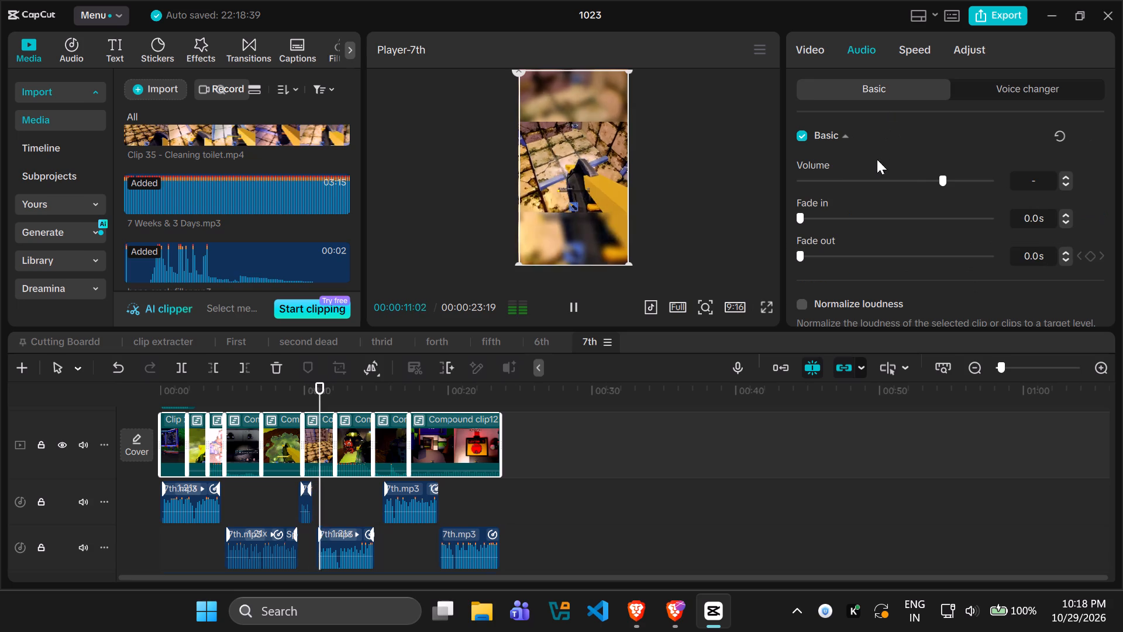
left_click_drag(910, 182, 703, 213)
left_click(820, 47)
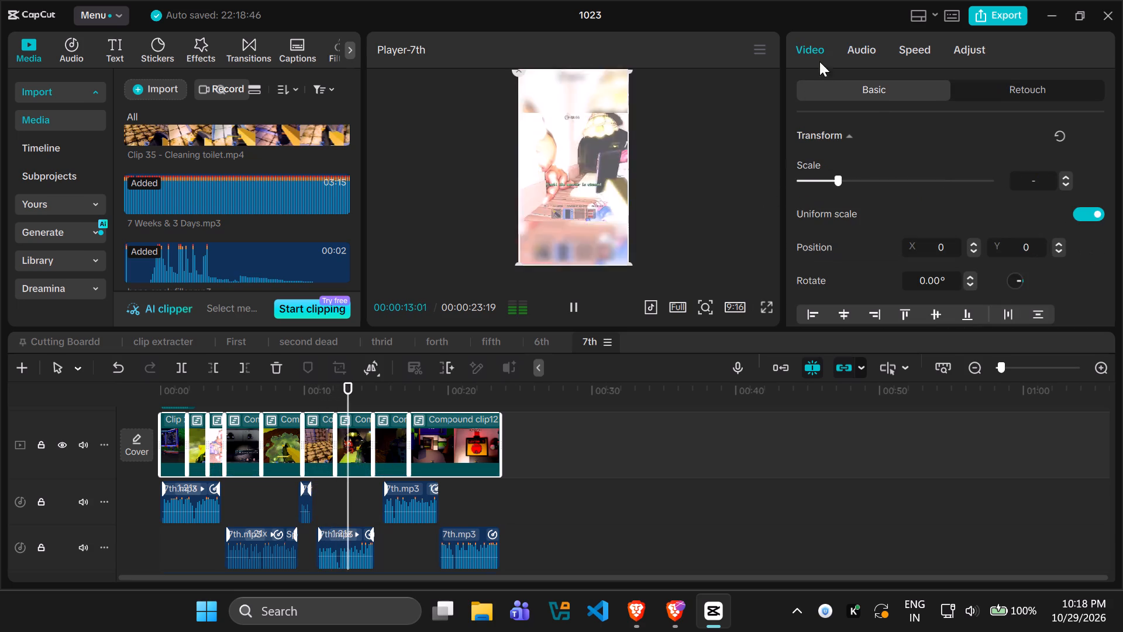
left_click(749, 220)
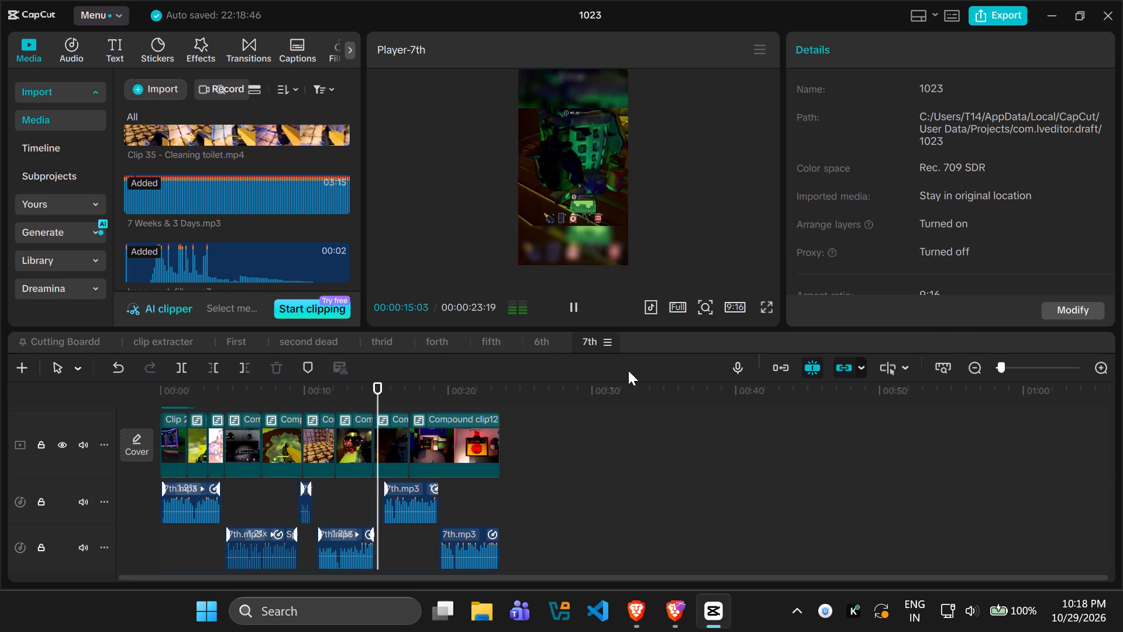
Add a fade-out of about 3.1 s to the end of the 7 Weeks & 3 Days.mp3 music.
scroll(585, 433, "down", 1)
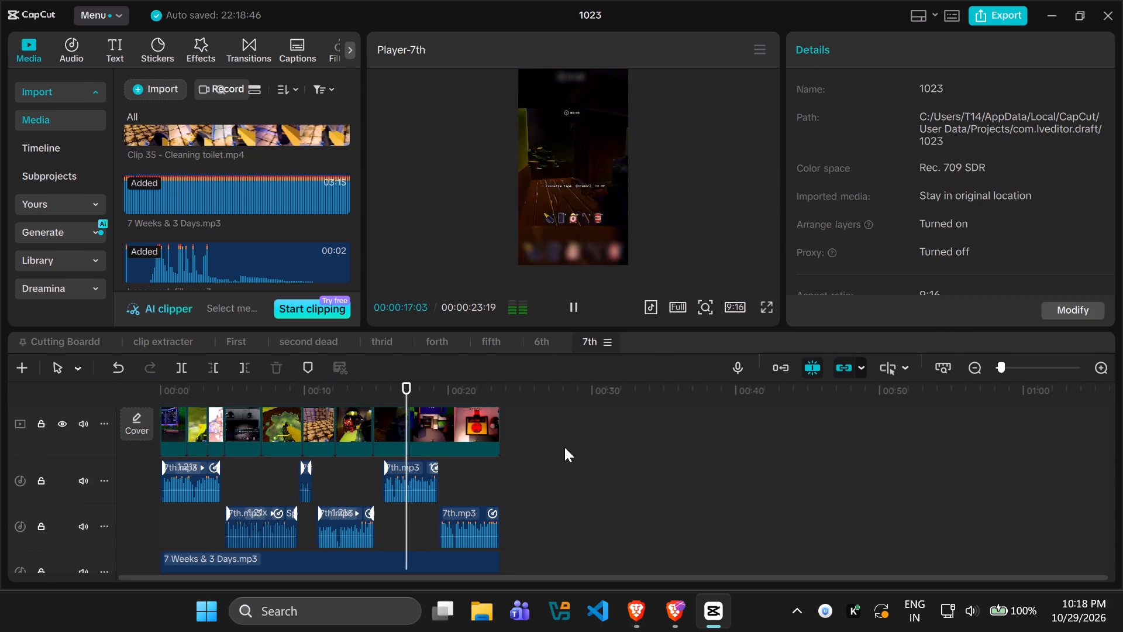
scroll(560, 450, "down", 2)
left_click(457, 527)
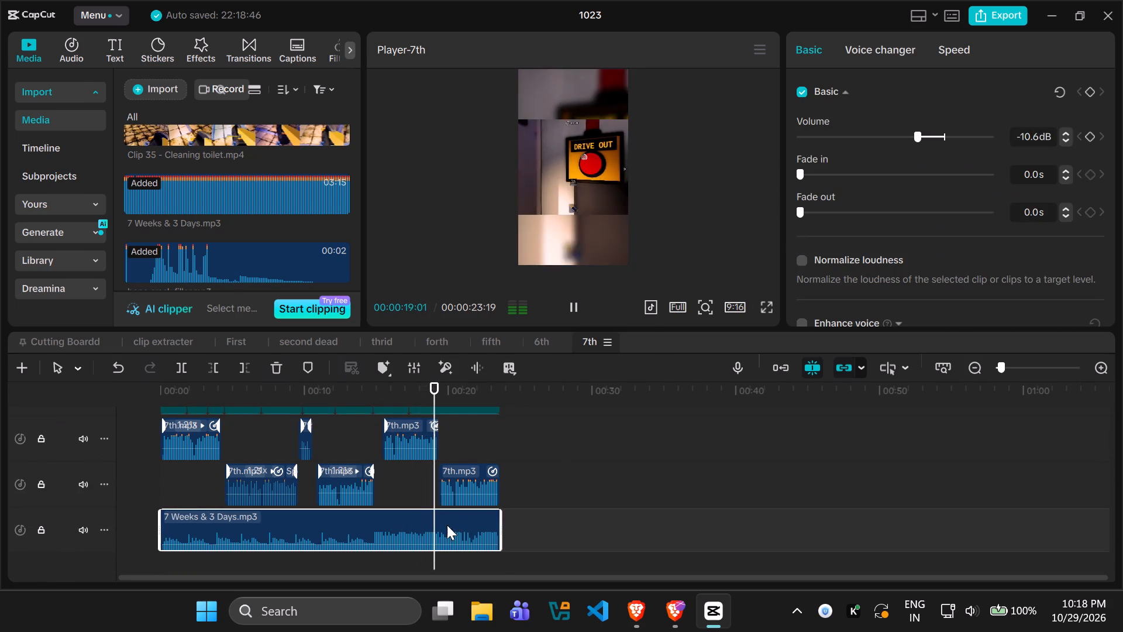
left_click(497, 528)
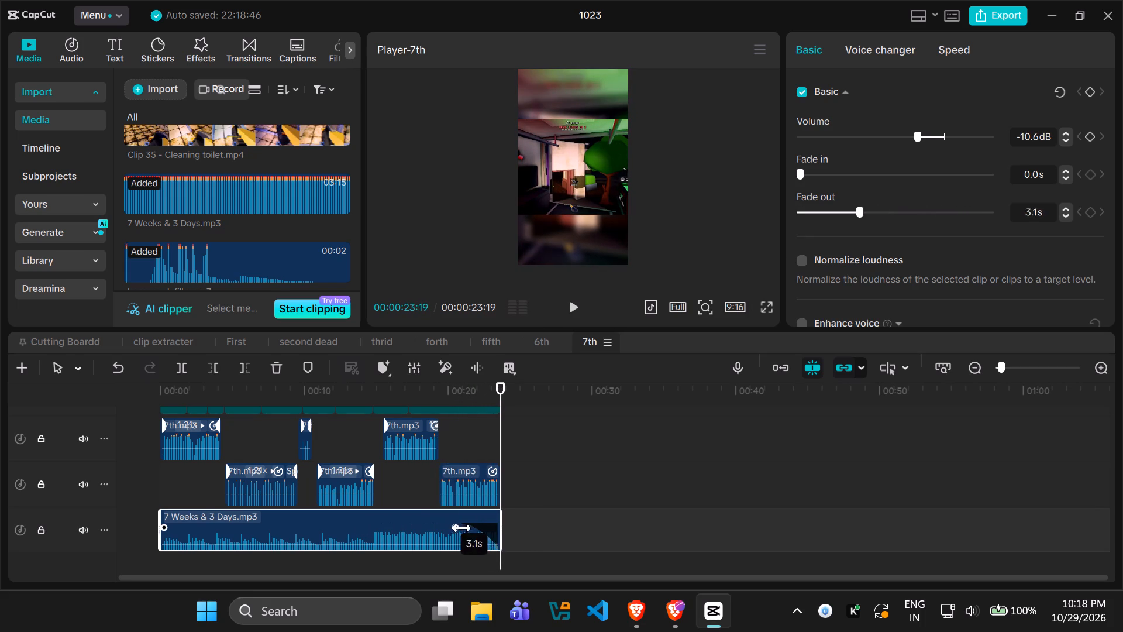
Clear the fade-out on the 7 Weeks & 3 Days.mp3 music and add a volume keyframe at 00:00:14:24, where it gets louder.
left_click_drag(497, 386, 496, 386)
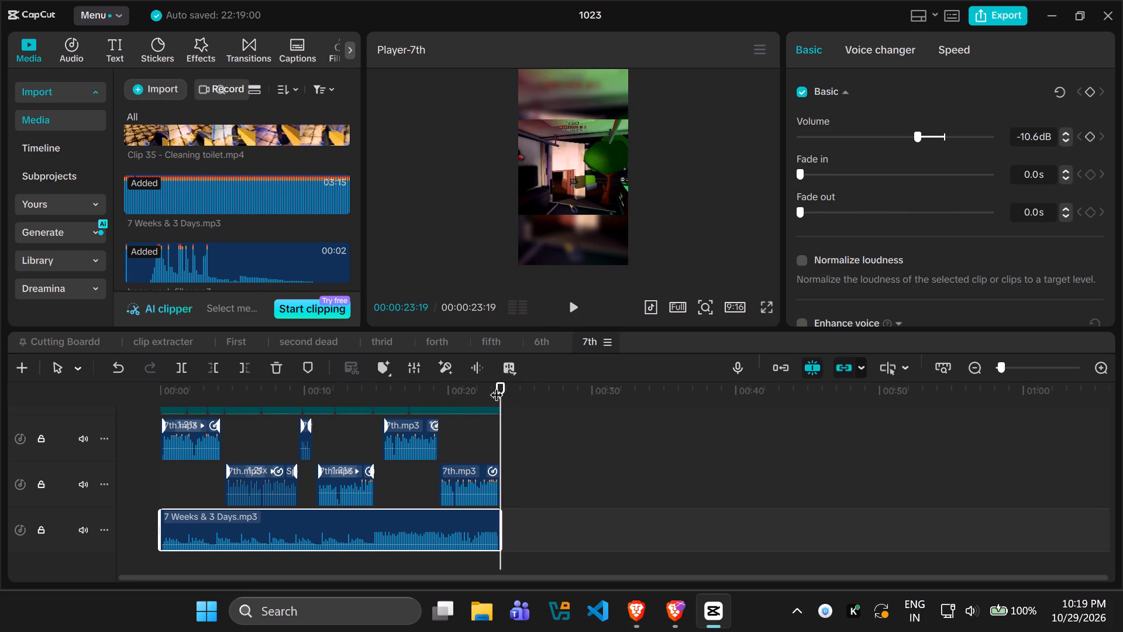
left_click_drag(496, 386, 370, 423)
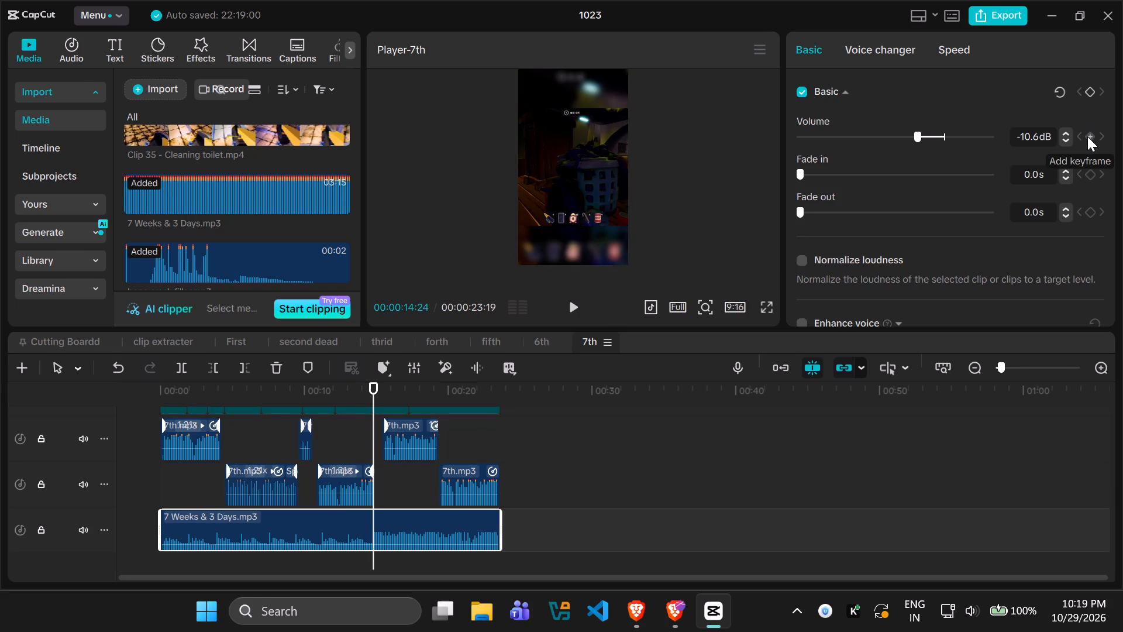
left_click(1087, 136)
Add a second volume keyframe to the music at 00:00:16:20, lowering the volume there to -13.0 dB.
left_click_drag(374, 388, 323, 388)
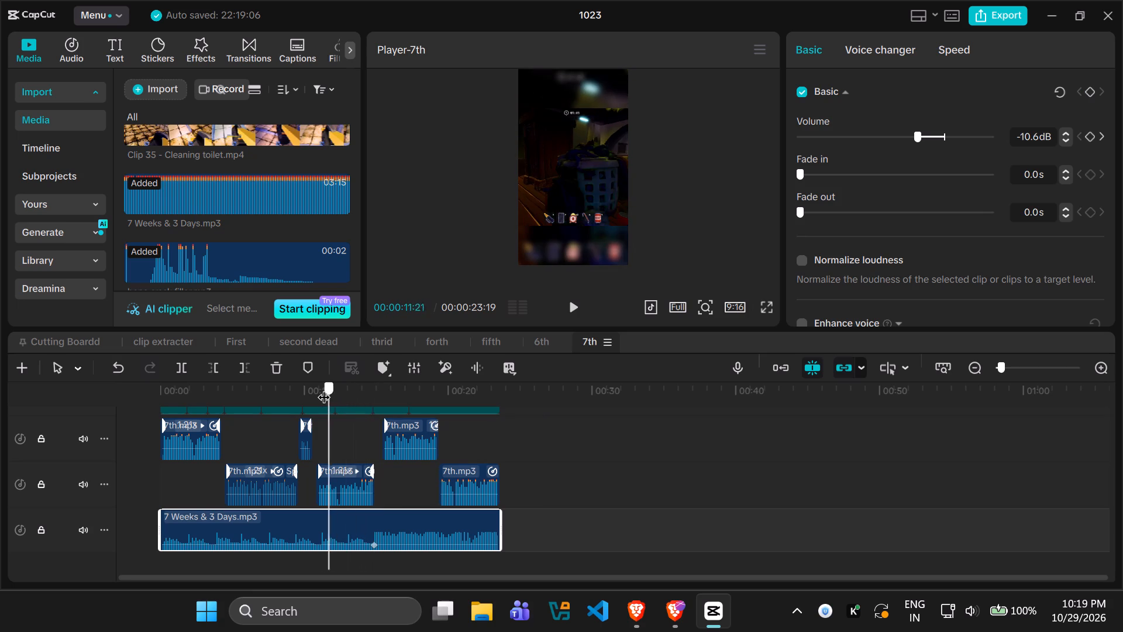
left_click_drag(323, 388, 416, 408)
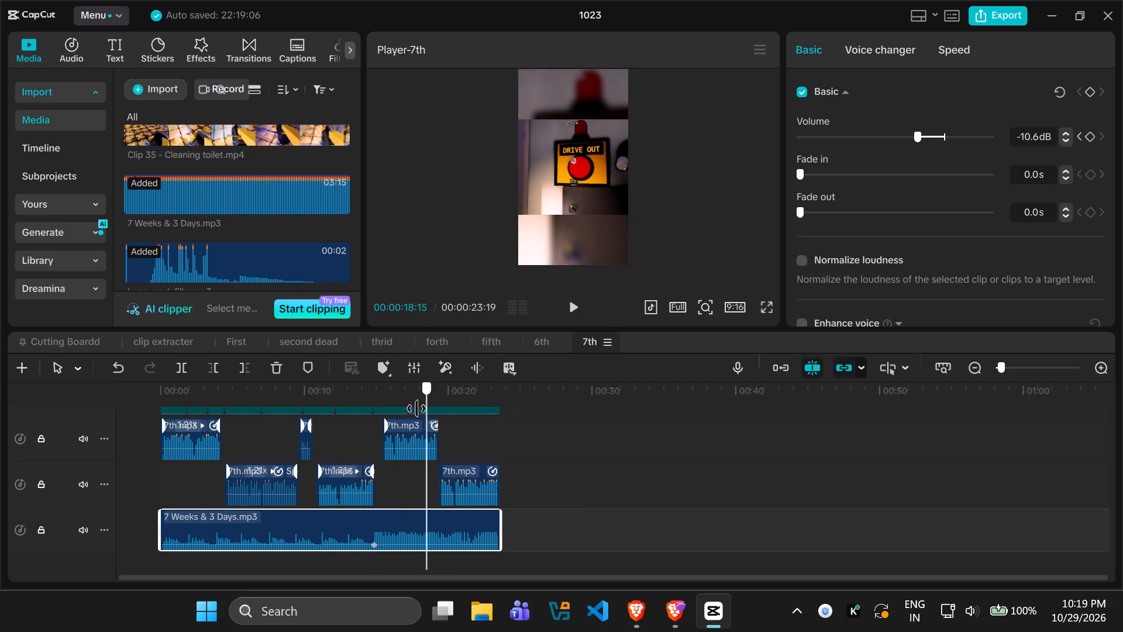
left_click_drag(416, 408, 400, 408)
left_click(1089, 136)
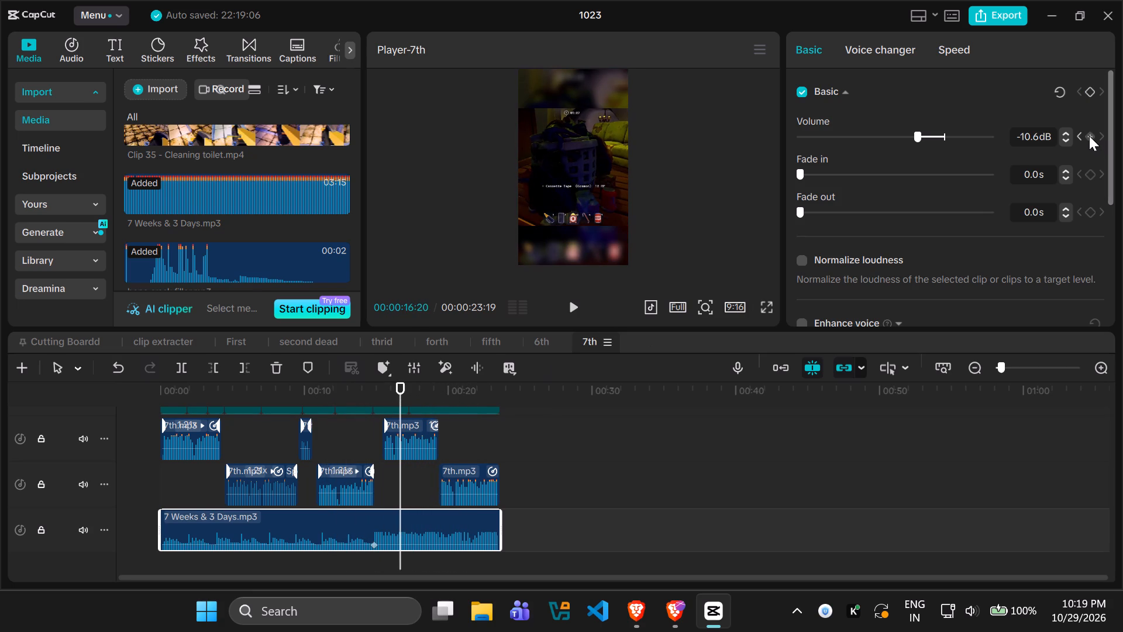
left_click(1062, 135)
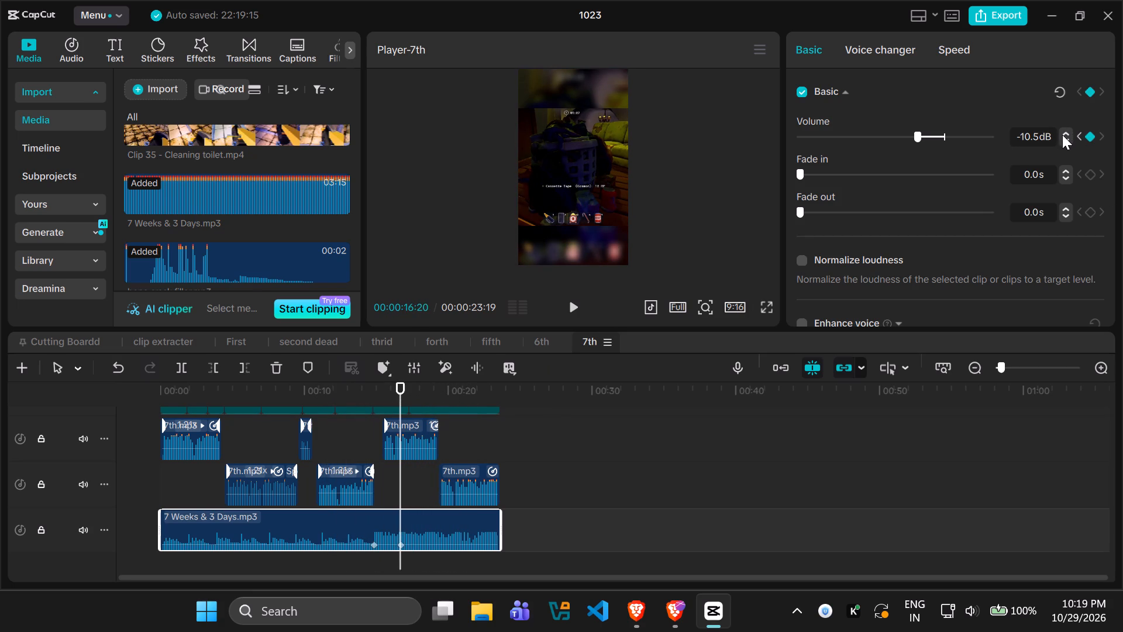
left_click(1066, 137)
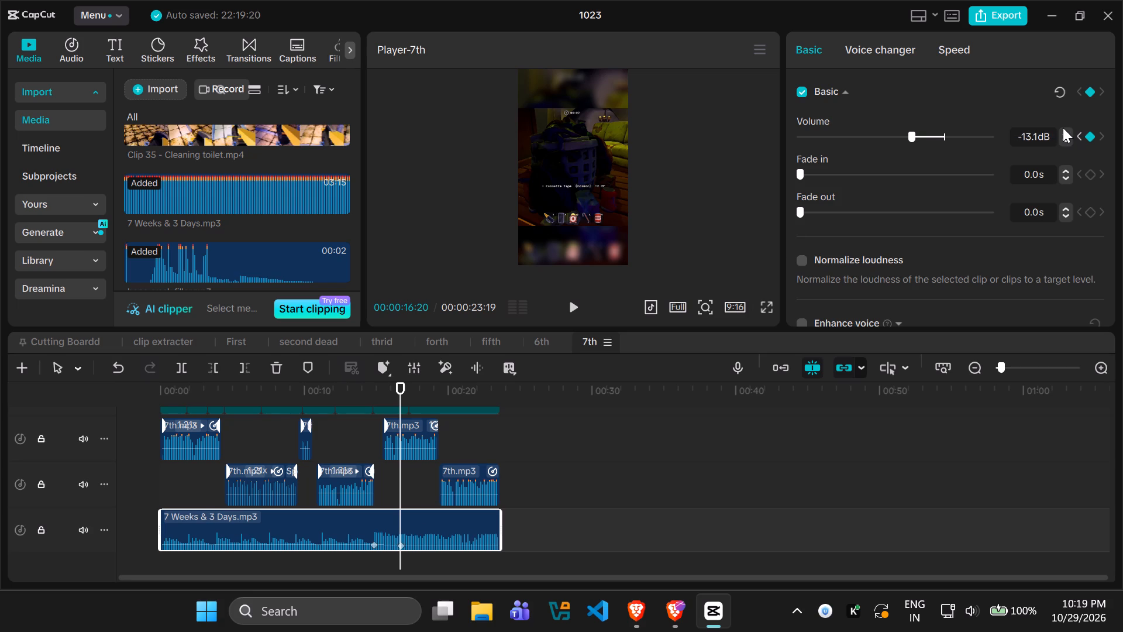
left_click(1063, 131)
Move the music's -13.0 dB volume keyframe back to just after the first keyframe, judging the transition during playback from 00:00:09:00.
key("space")
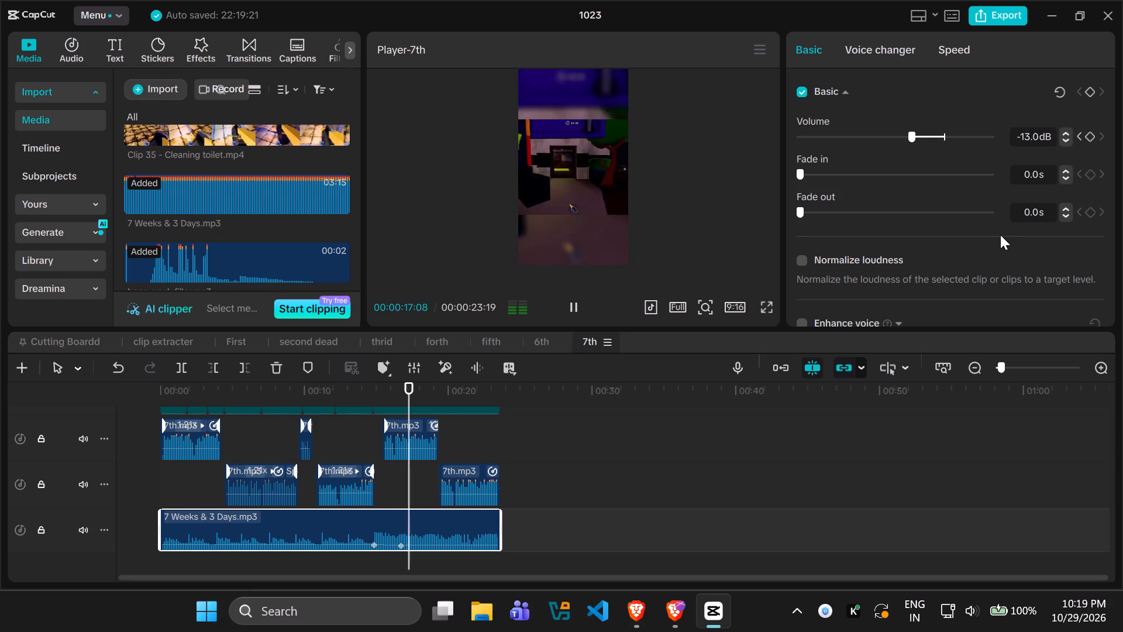
left_click_drag(428, 396, 290, 396)
key("space")
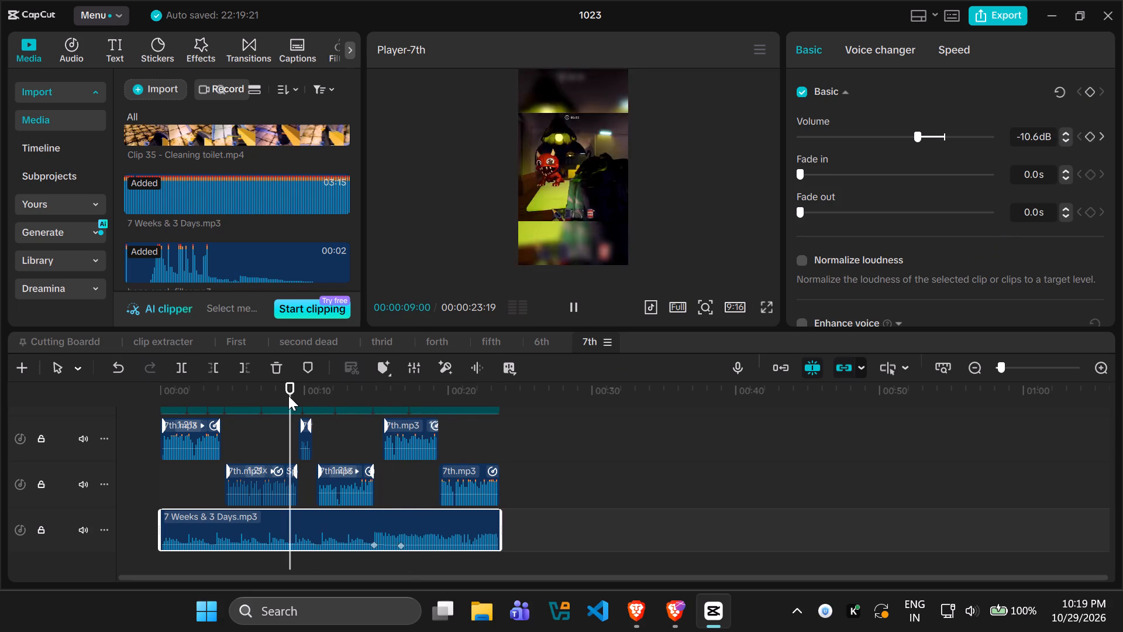
key("space")
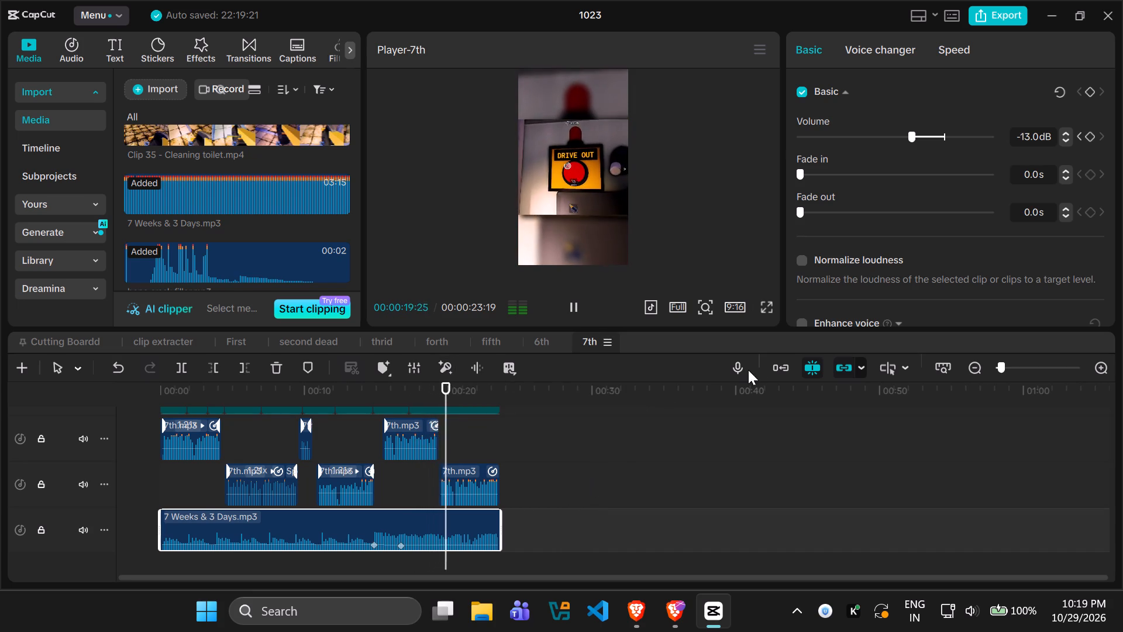
key("space")
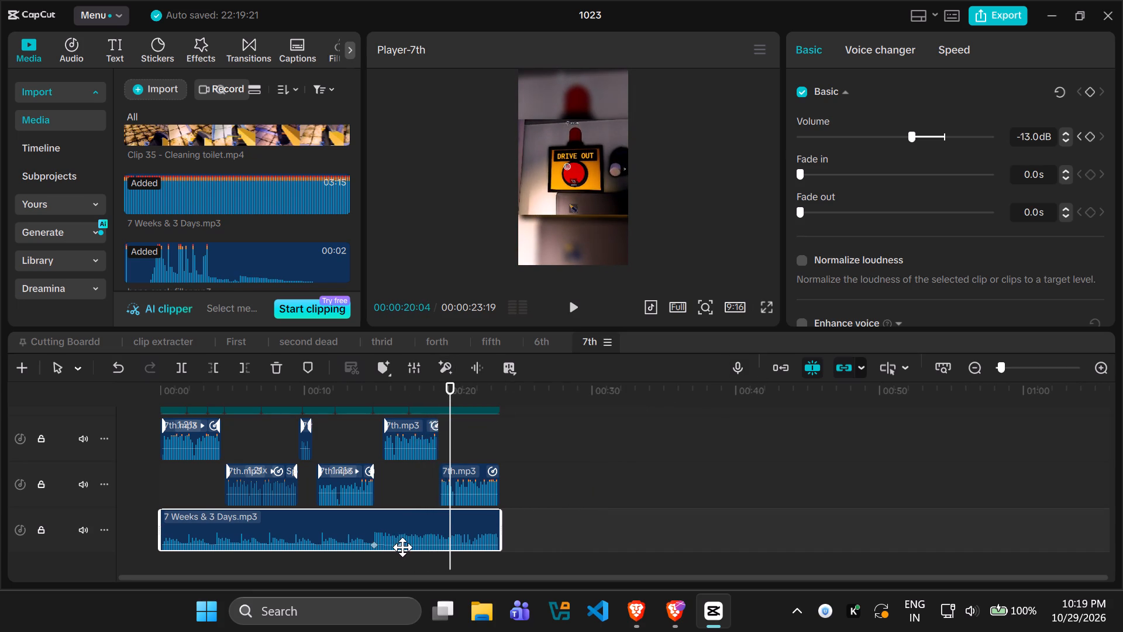
left_click_drag(402, 547, 382, 547)
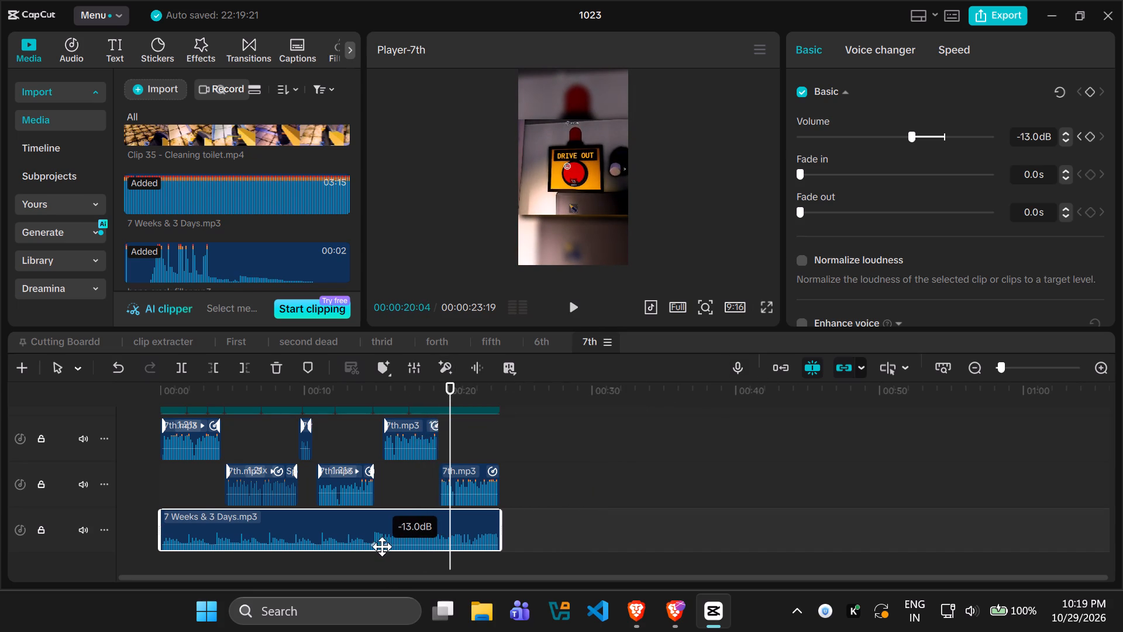
left_click_drag(382, 547, 377, 547)
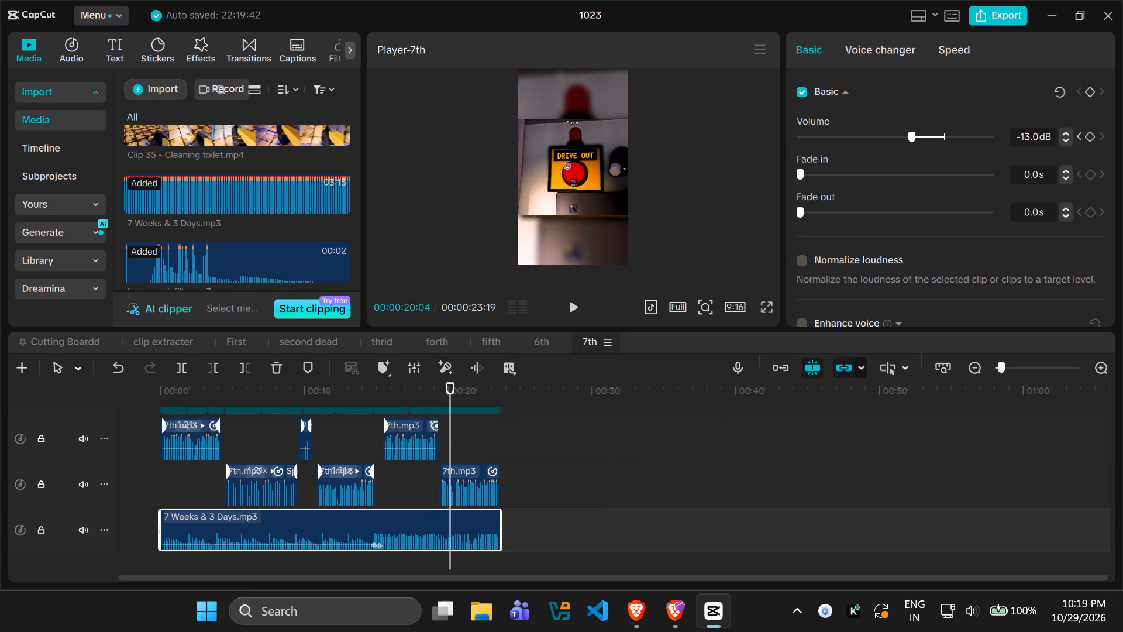
Set the music volume to -17.0 dB at 00:00:20:04 as a third keyframe and listen to the ending.
left_click(1026, 139)
key("Delete")
key("7")
key("Return")
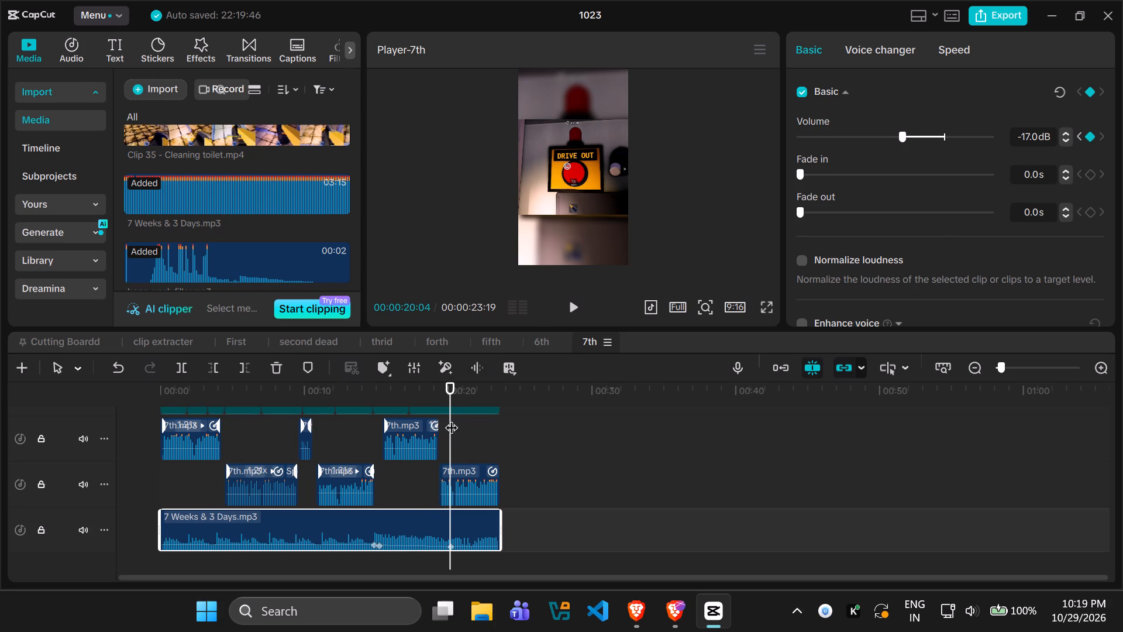
left_click_drag(448, 430, 362, 445)
key("space")
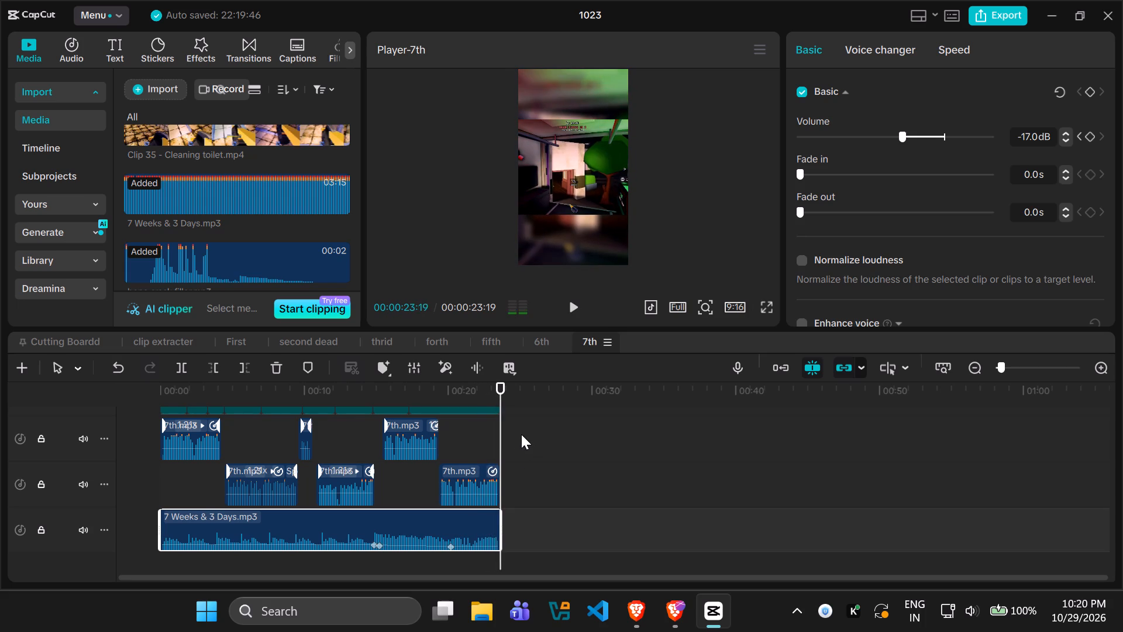
Import the correct (MAIN INTRO SOUND) sound effect from the I used them folder.
left_click_drag(499, 433, 25, 452)
scroll(580, 473, "up", 2)
scroll(211, 229, "up", 5)
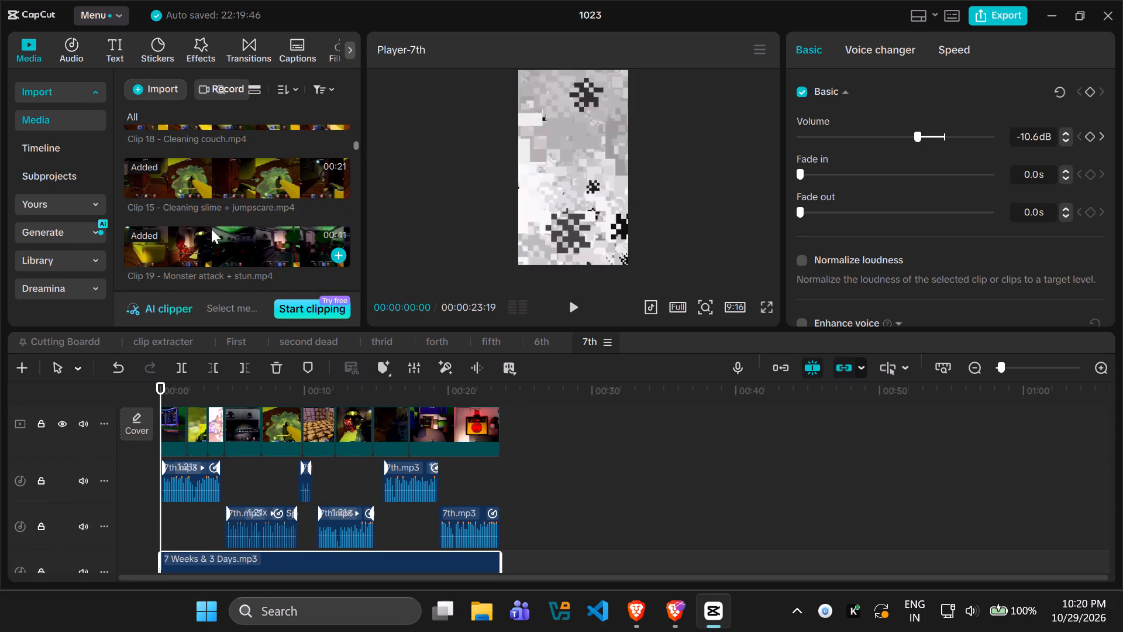
scroll(211, 229, "down", 3)
left_click(165, 101)
left_click(160, 87)
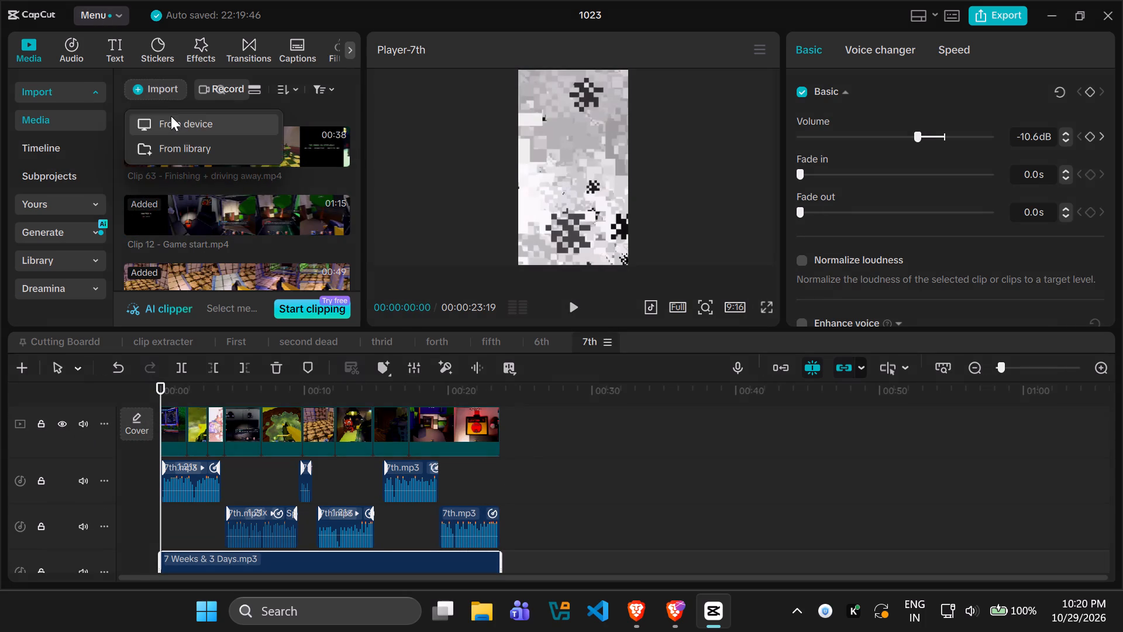
left_click(171, 117)
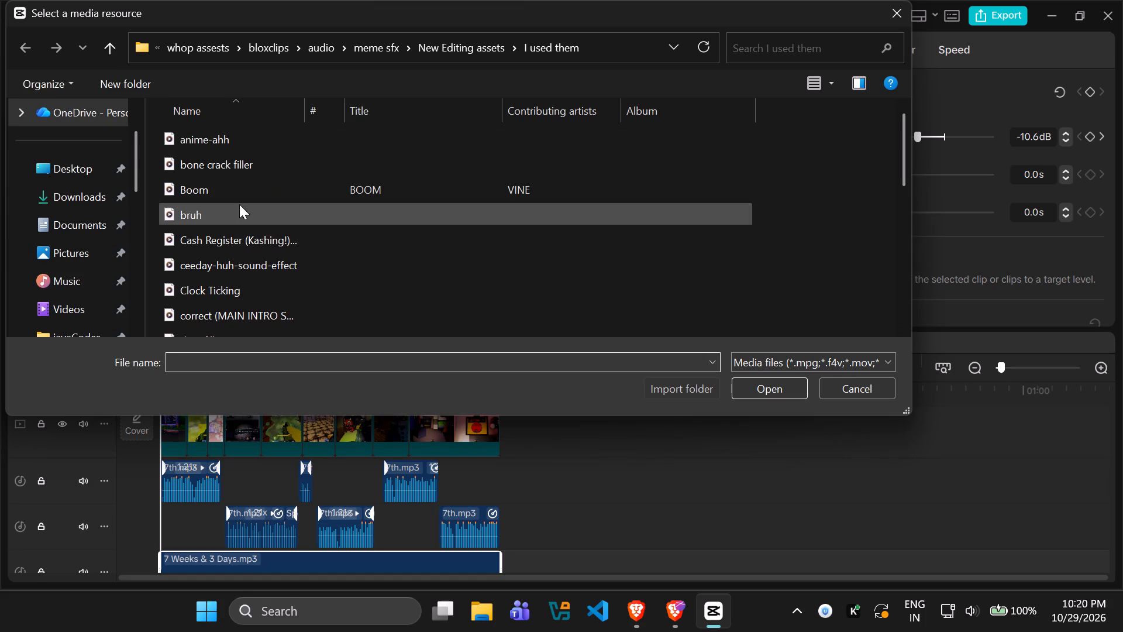
scroll(266, 274, "down", 1)
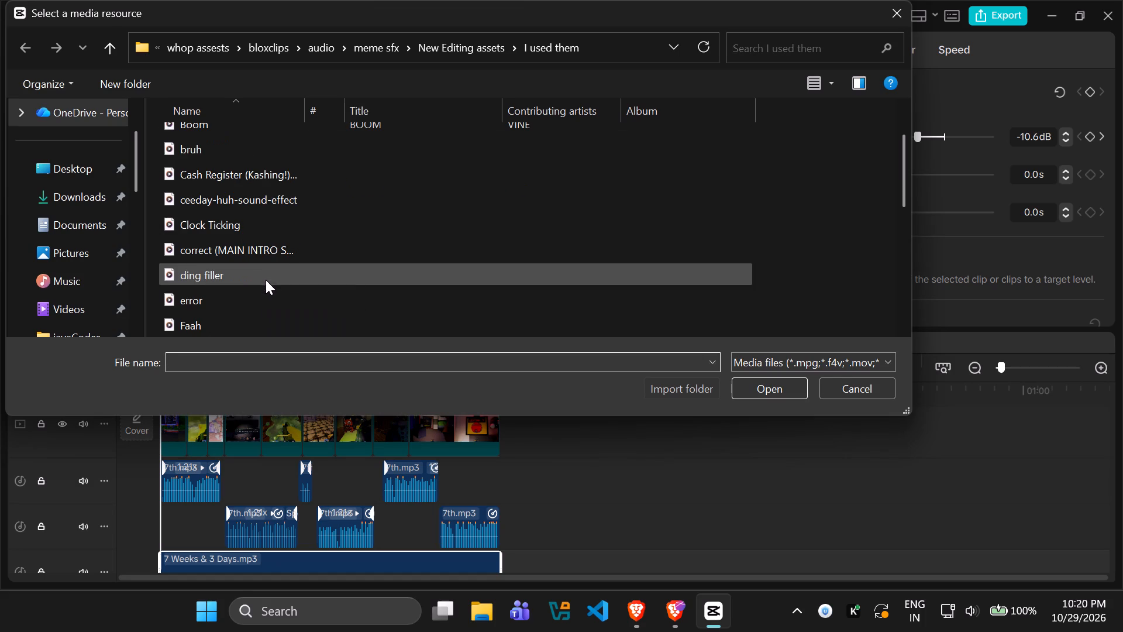
left_click(261, 252)
left_click(756, 389)
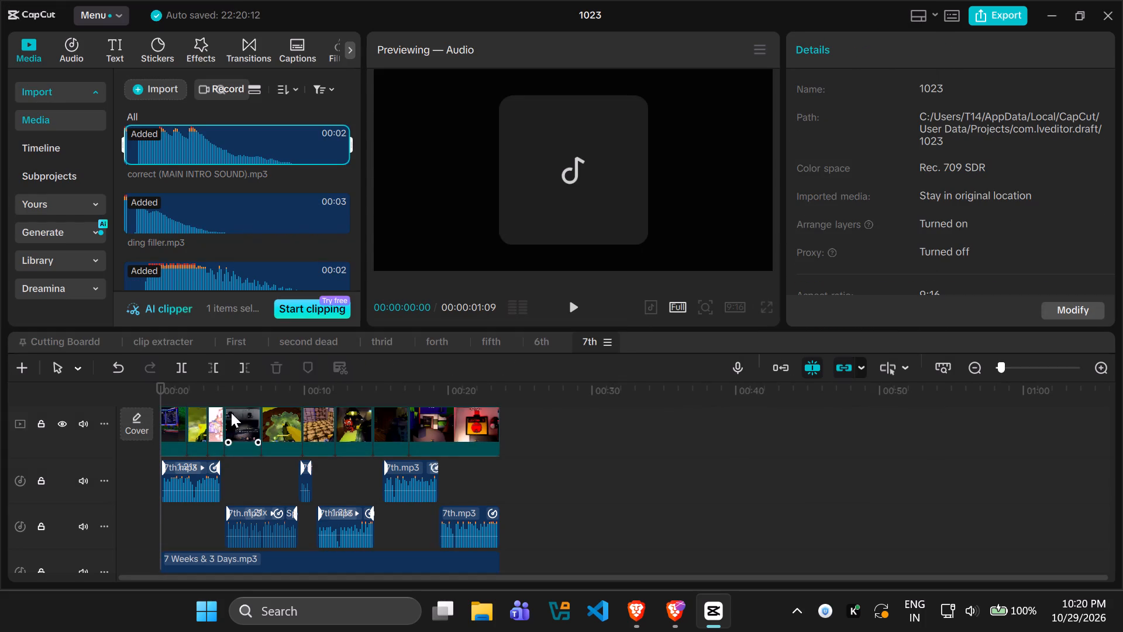
Place correct (MAIN INTRO SOUND).mp3 on a new audio track below the music, at the very start of the timeline.
scroll(225, 413, "down", 4)
left_click_drag(176, 140, 157, 548)
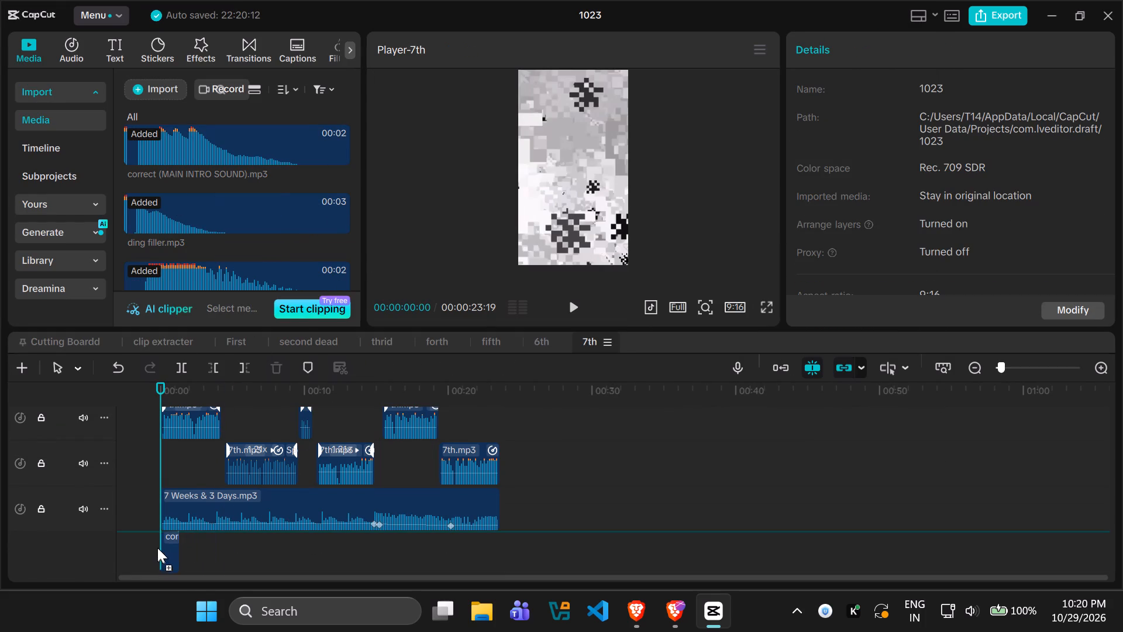
left_click_drag(157, 548, 157, 552)
Import the popular-riser-metallic-sound-effect file from the I used them folder.
scroll(173, 249, "down", 1)
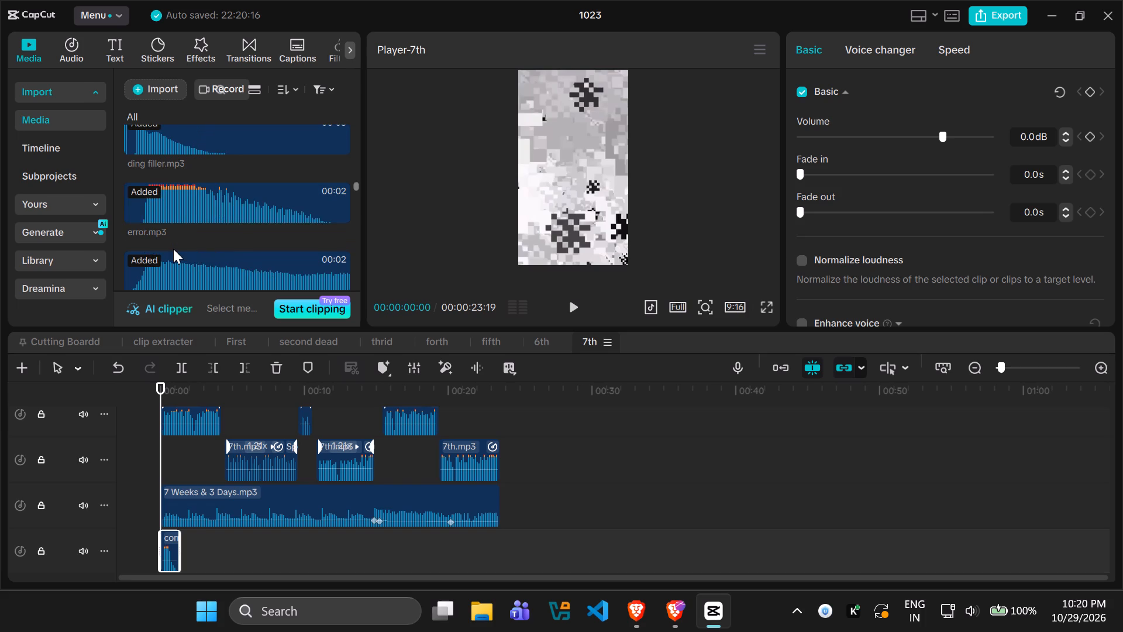
scroll(173, 249, "up", 4)
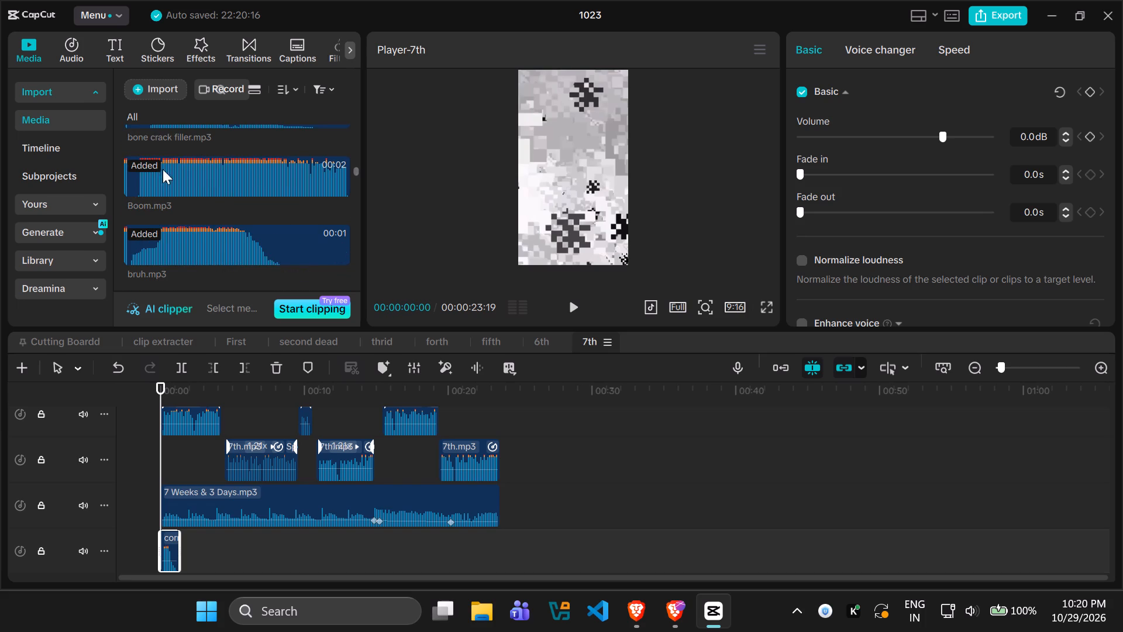
scroll(167, 186, "up", 2)
left_click(164, 92)
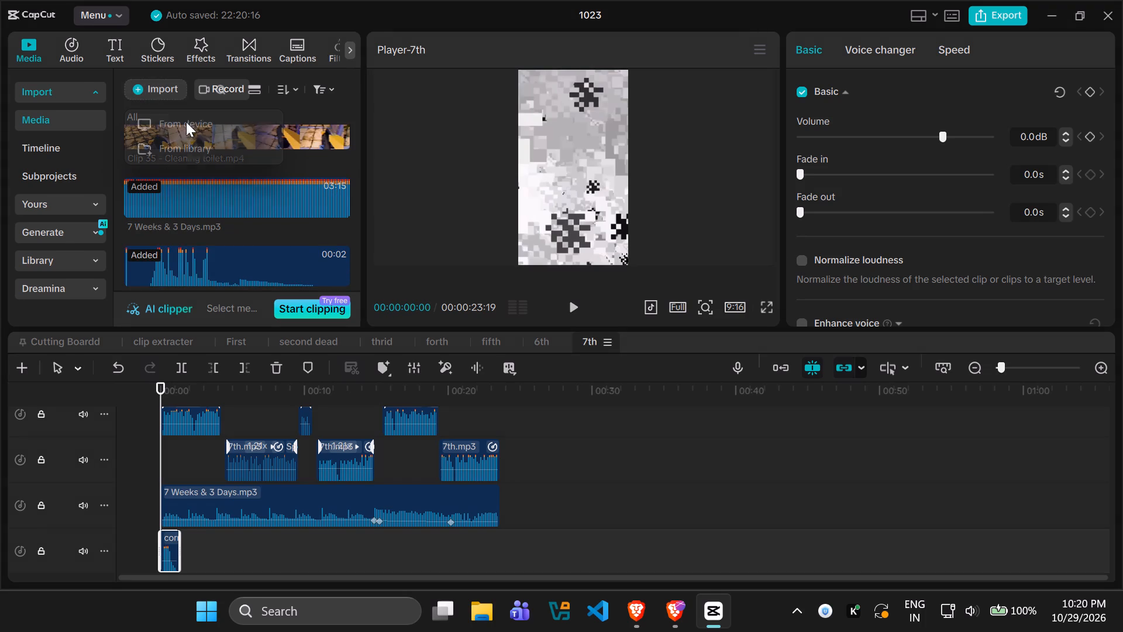
left_click(187, 125)
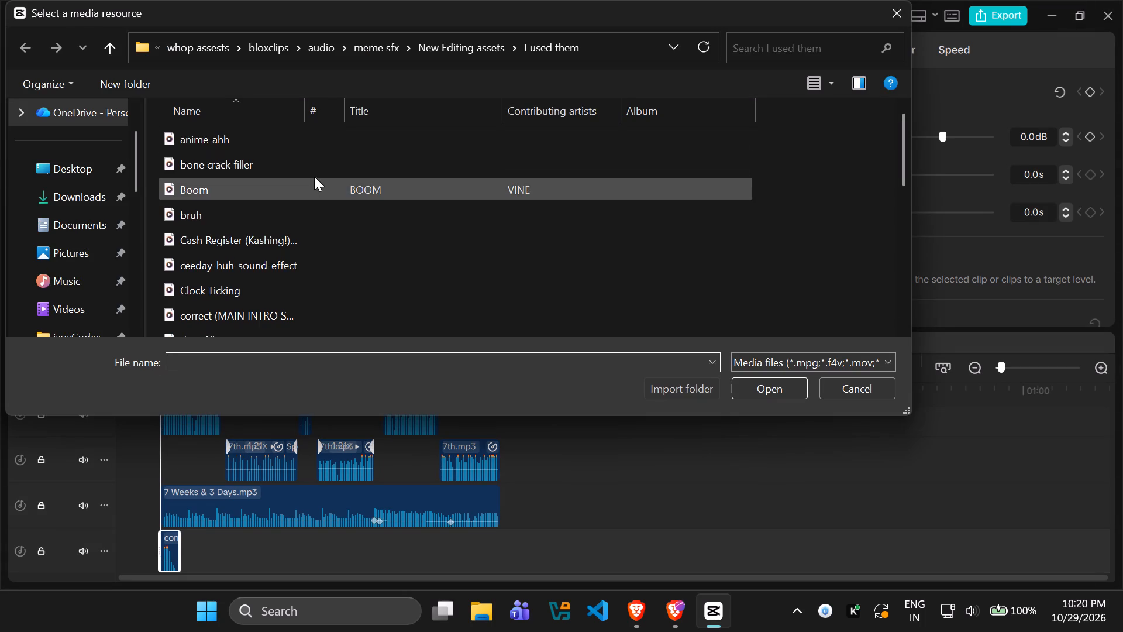
left_click(317, 164)
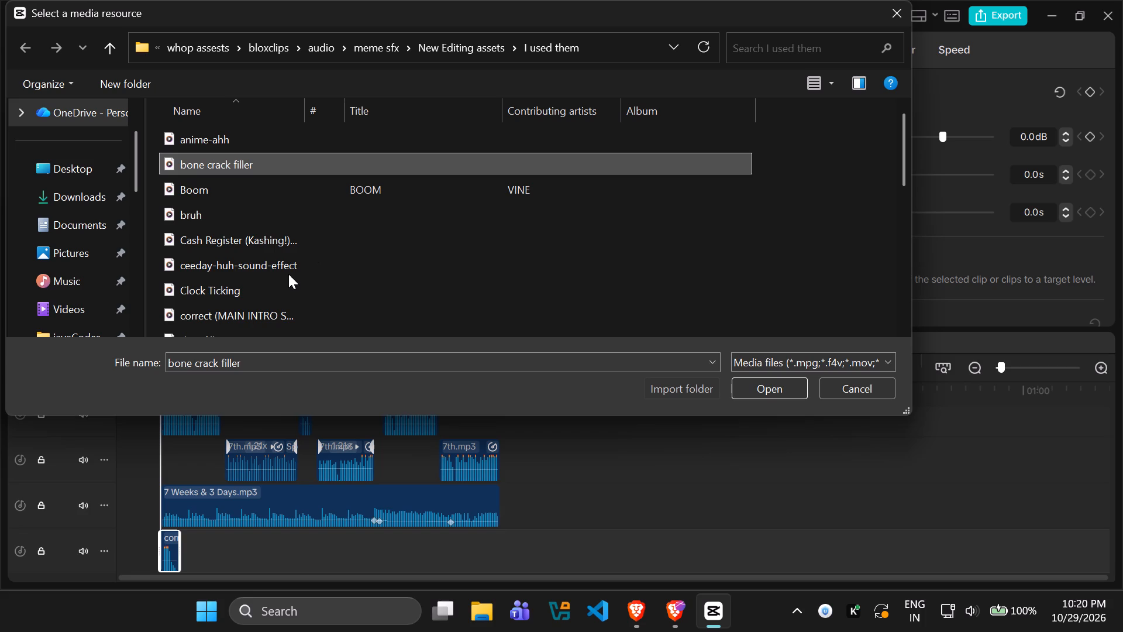
scroll(354, 256, "down", 2)
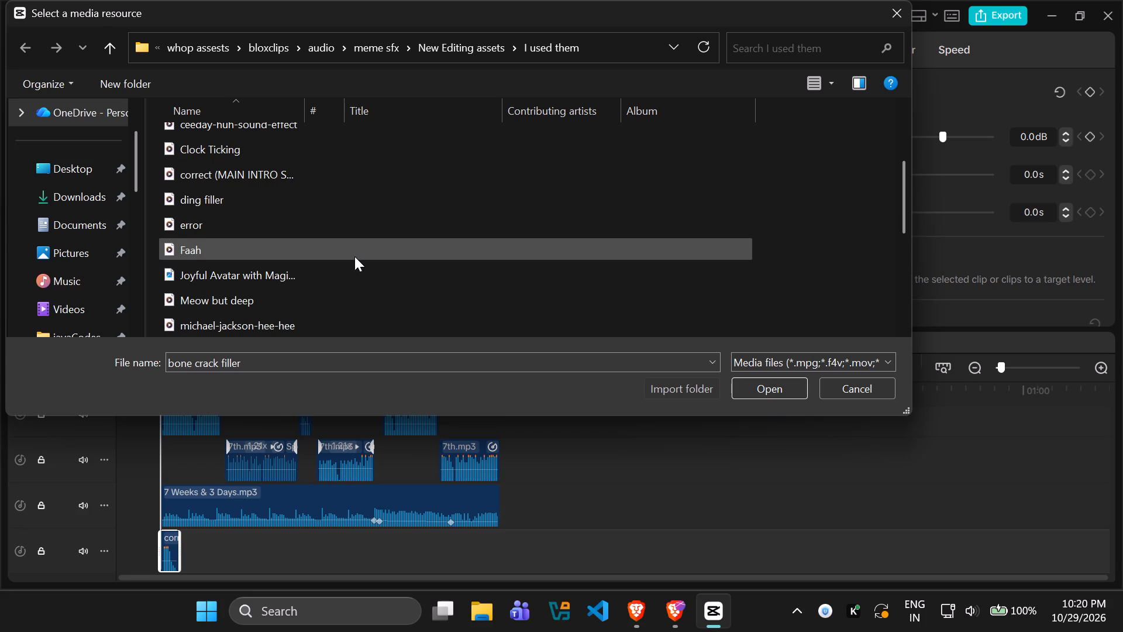
scroll(354, 256, "down", 1)
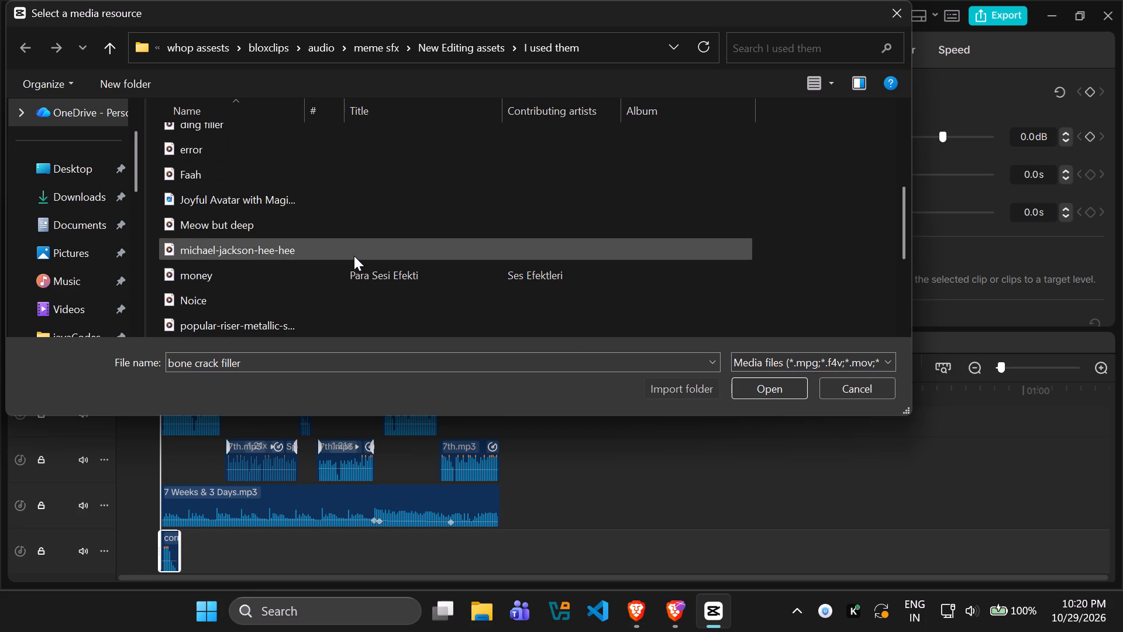
scroll(354, 256, "down", 1)
left_click(350, 256)
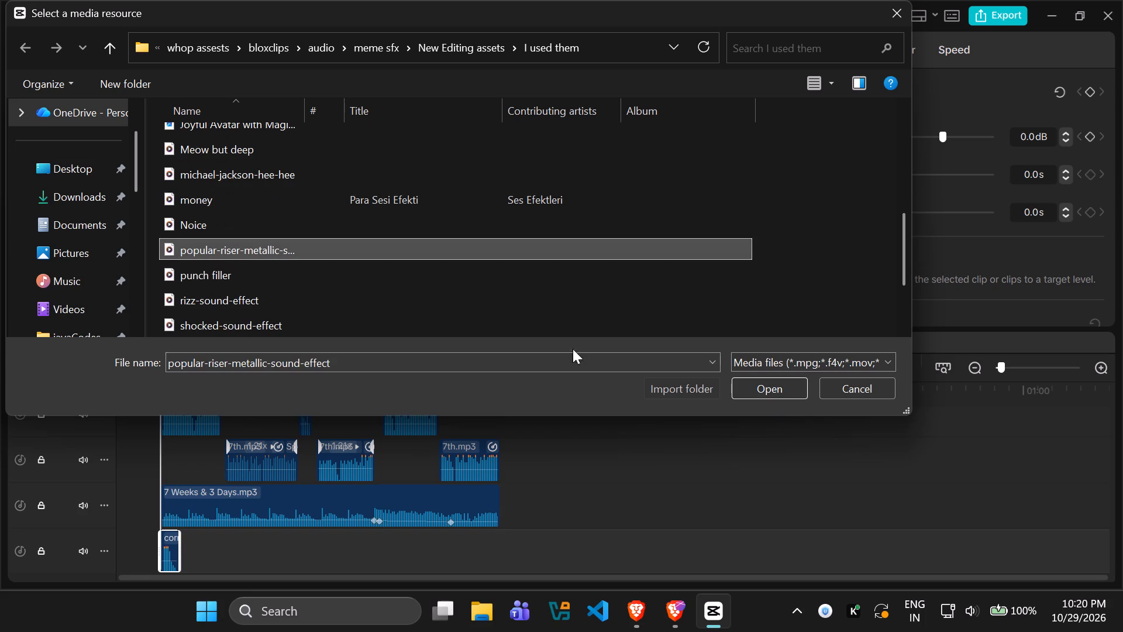
left_click(746, 386)
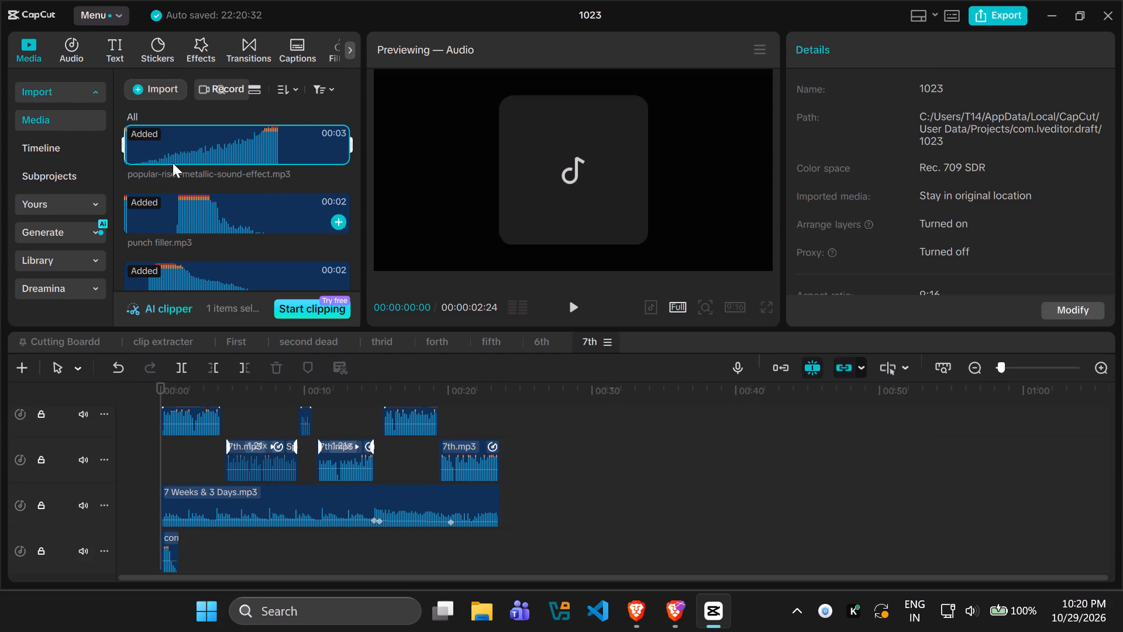
Place popular-riser-metallic-sound-effect.mp3 on the intro sound's track, starting at about 2 s, judging its timing during playback.
left_click_drag(170, 145, 210, 531)
scroll(175, 523, "down", 5)
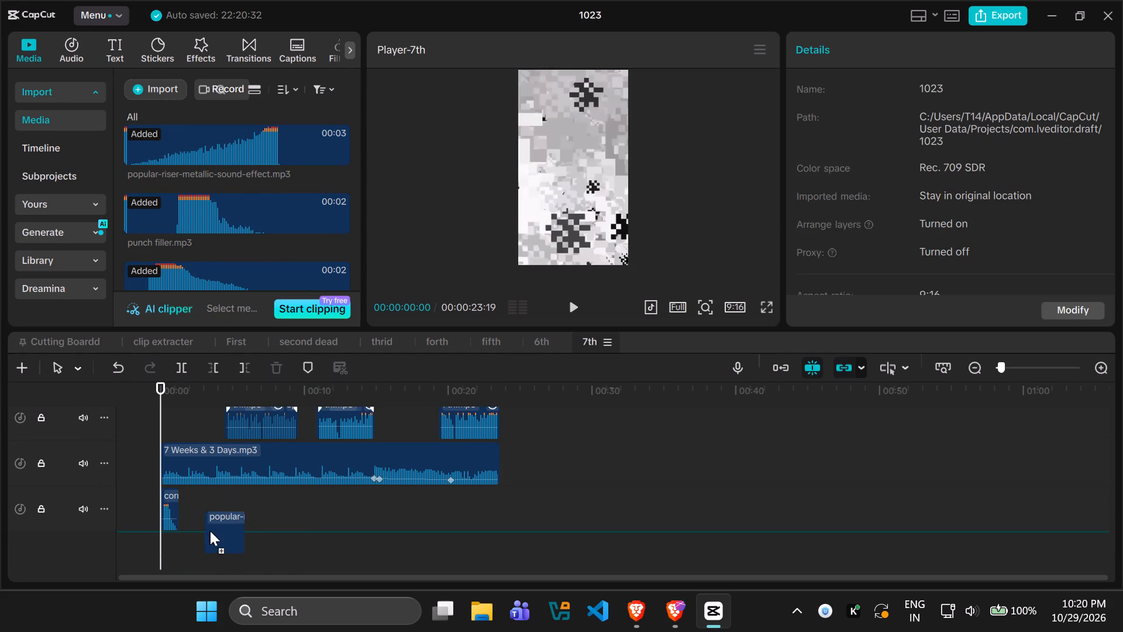
left_click_drag(210, 531, 206, 515)
key("space")
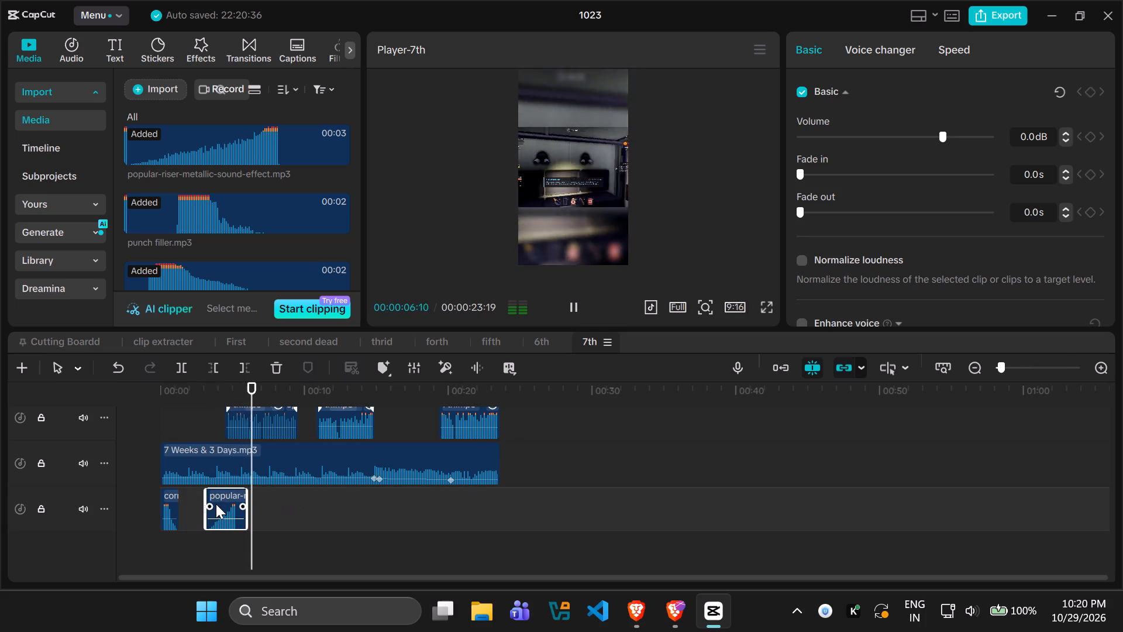
left_click_drag(216, 504, 202, 504)
left_click_drag(253, 513, 167, 503)
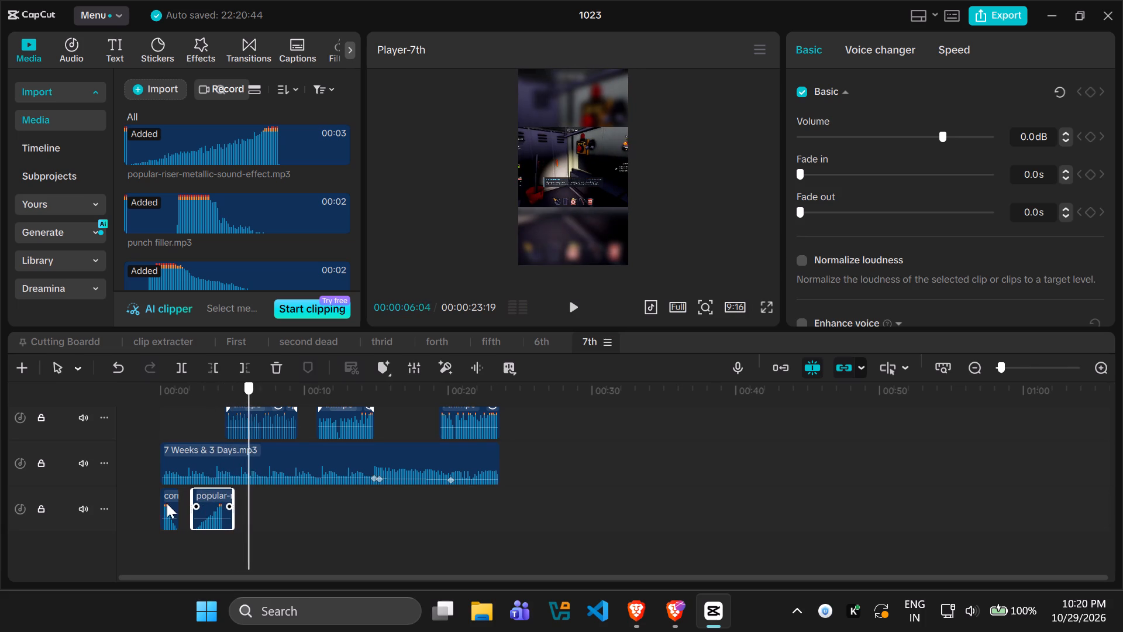
Move popular-riser-metallic-sound-effect.mp3 along its track so it starts at about 7 s, and play the timeline from the beginning.
left_click_drag(167, 503, 101, 498)
left_click_drag(216, 505, 269, 506)
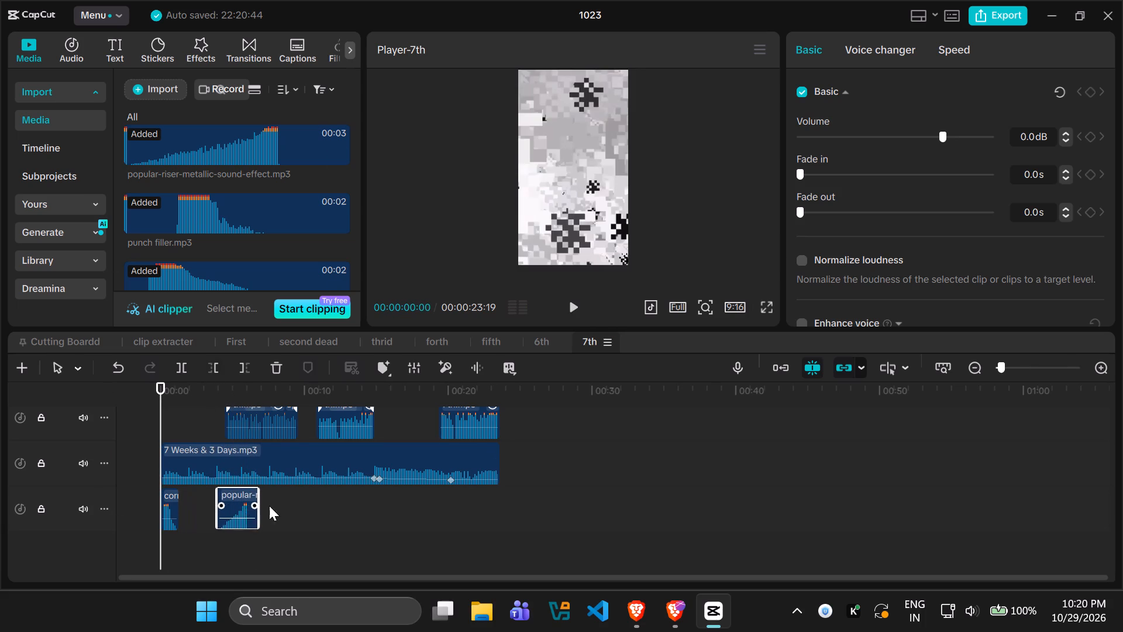
left_click_drag(269, 506, 284, 509)
key("space")
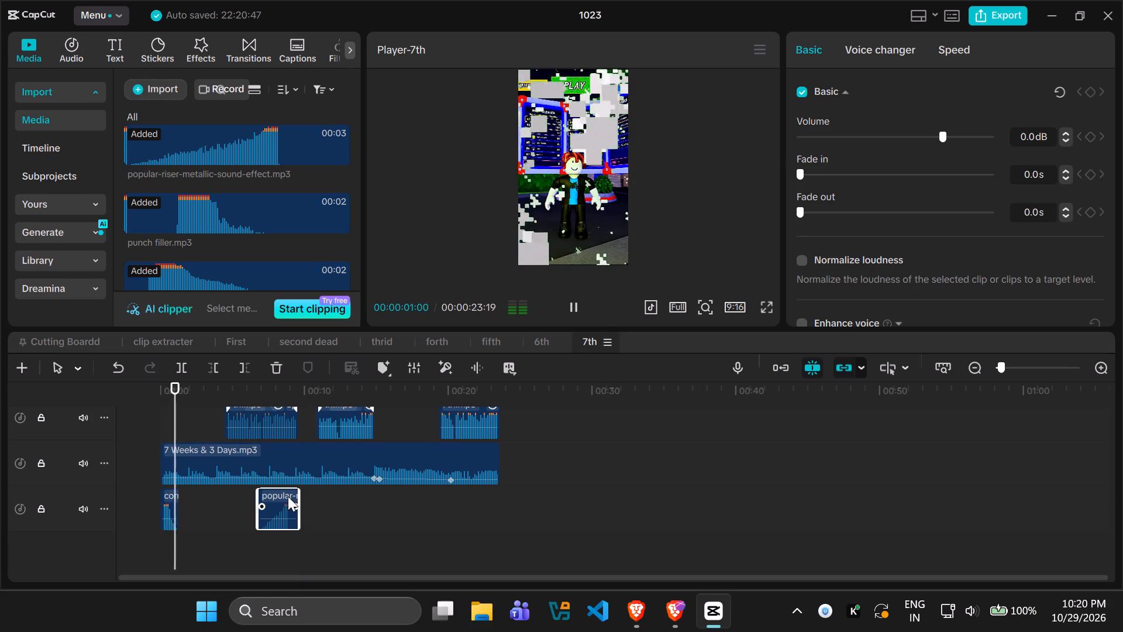
key("space")
Search the New Editing assets folder for "roblox" and import the roblox-death-sound_1 file.
left_click(143, 83)
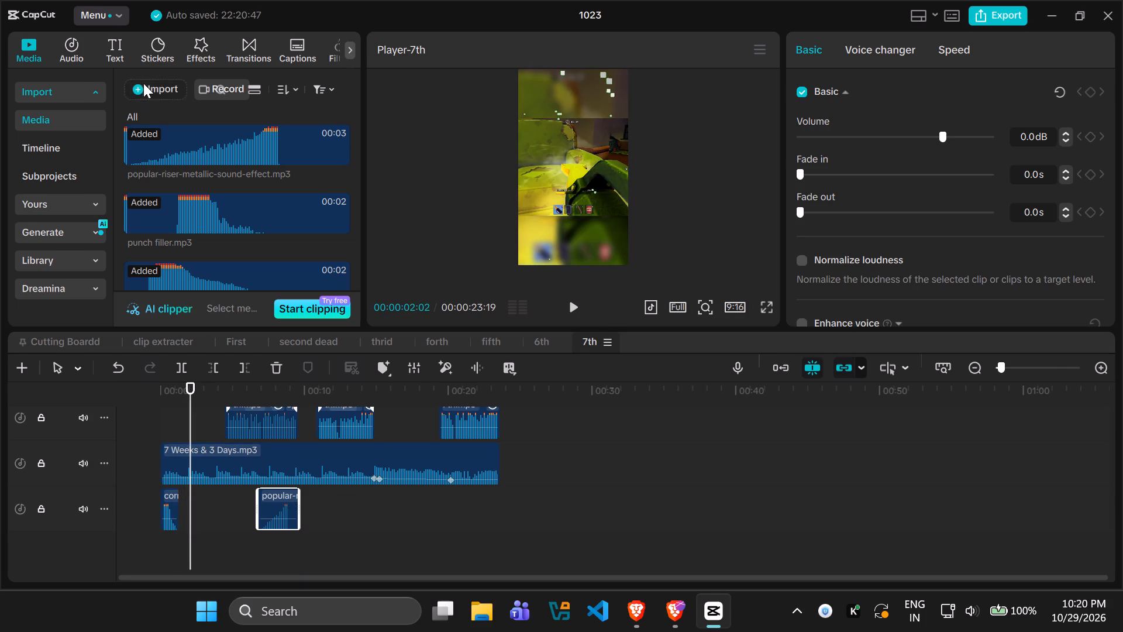
left_click(175, 122)
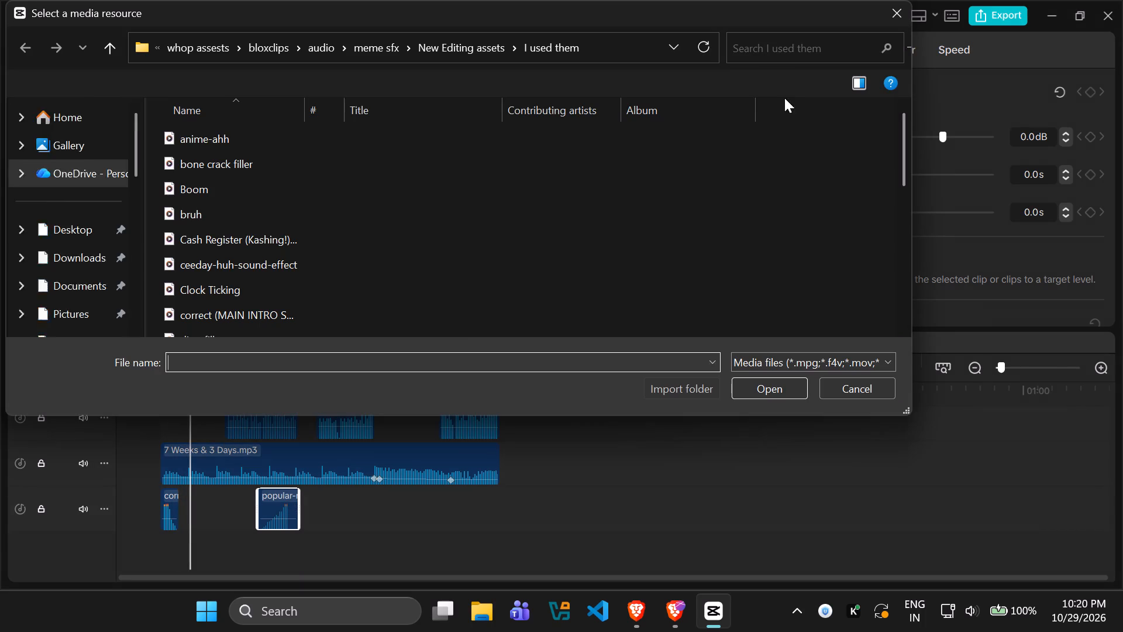
left_click(466, 46)
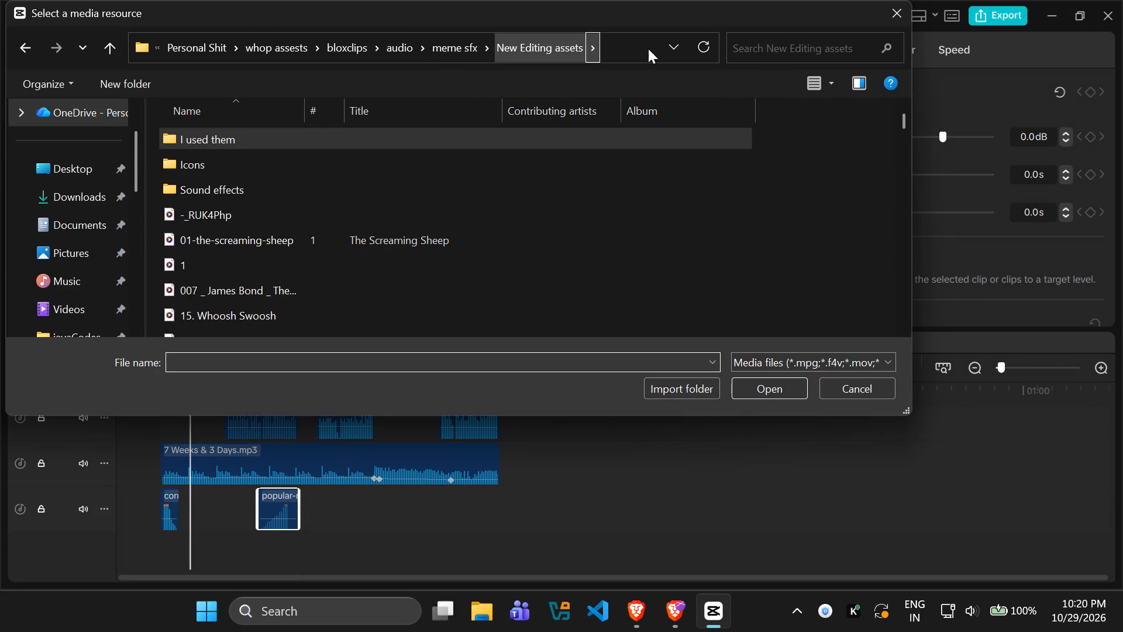
left_click(730, 37)
left_click(743, 43)
type("roblox")
key("Return")
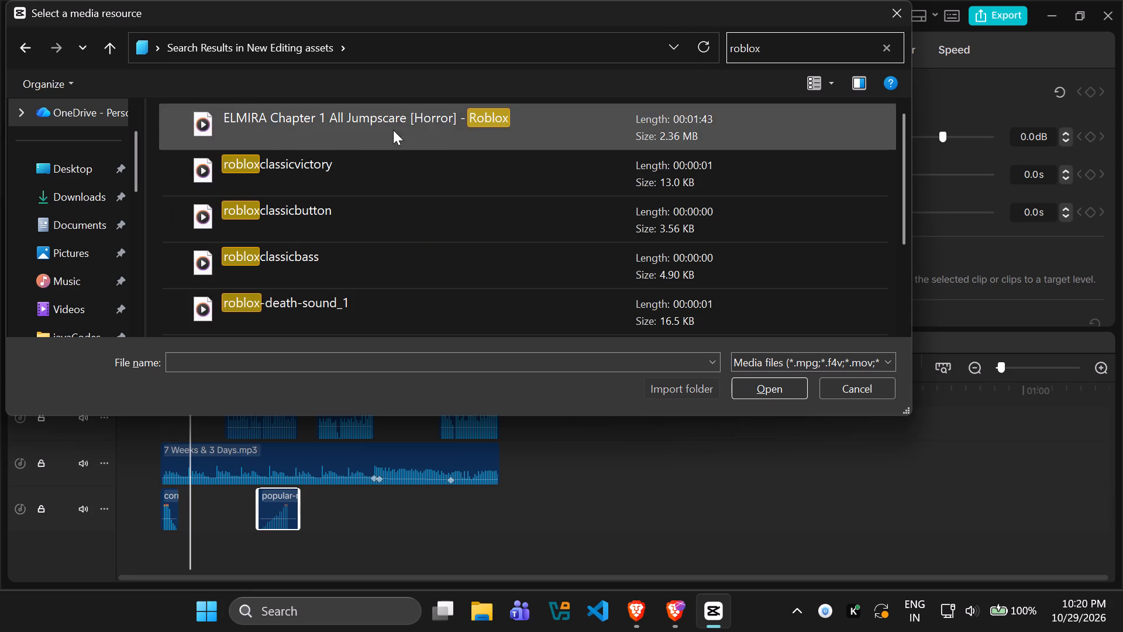
left_click(349, 291)
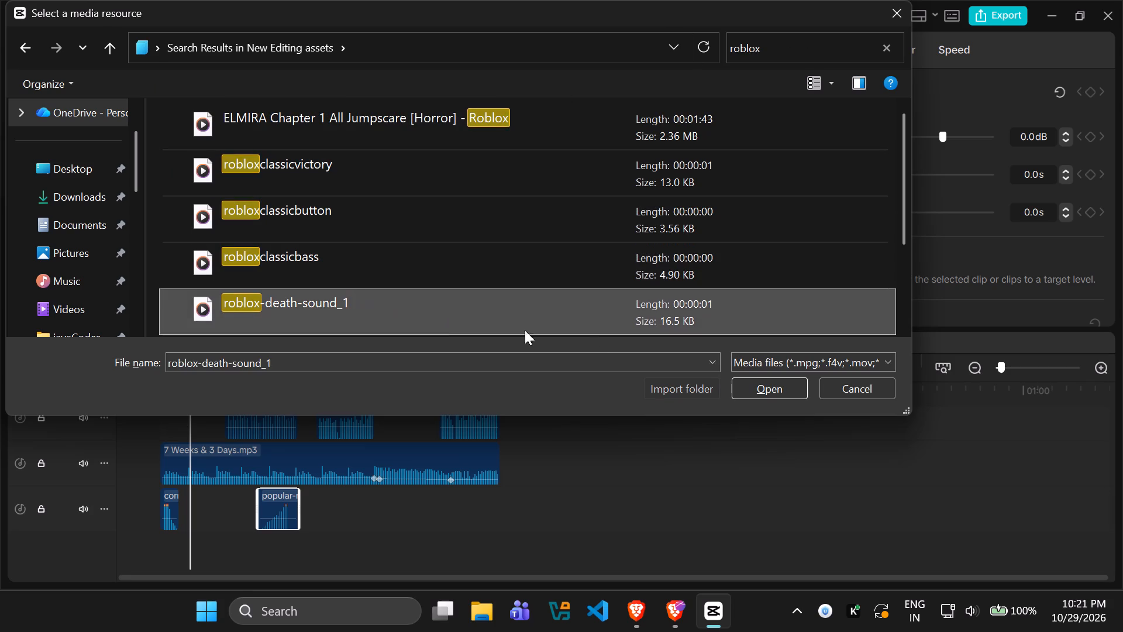
left_click(760, 387)
Place roblox-death-sound_1.mp3 on a new audio track below the intro sound's track at about 2 s, and play back the section.
left_click_drag(174, 241, 194, 551)
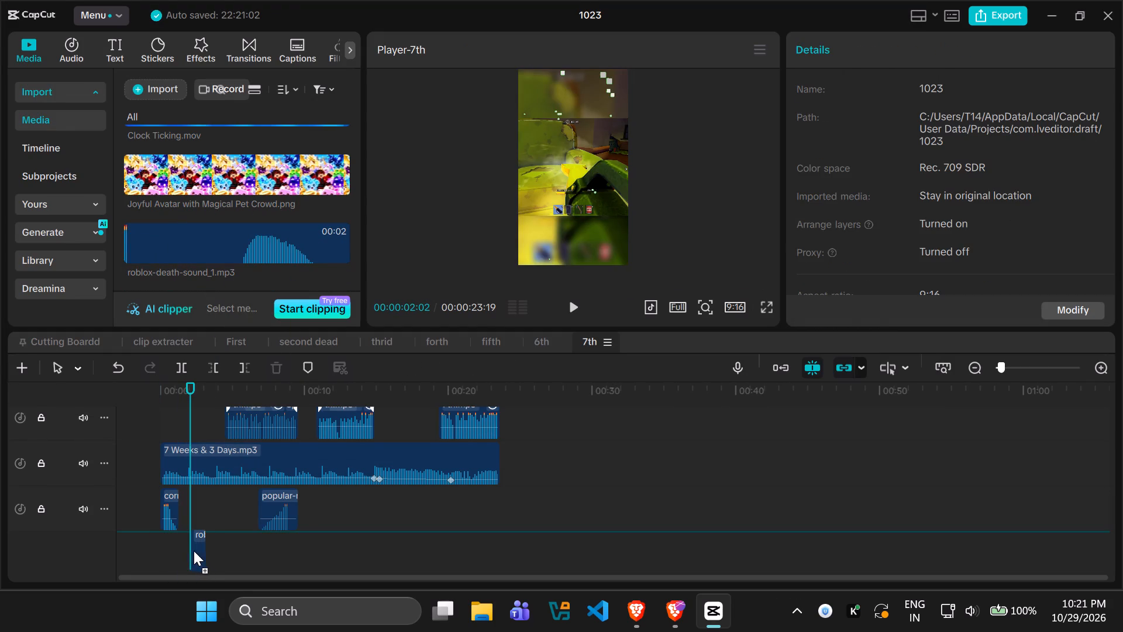
left_click_drag(194, 551, 194, 551)
key("space")
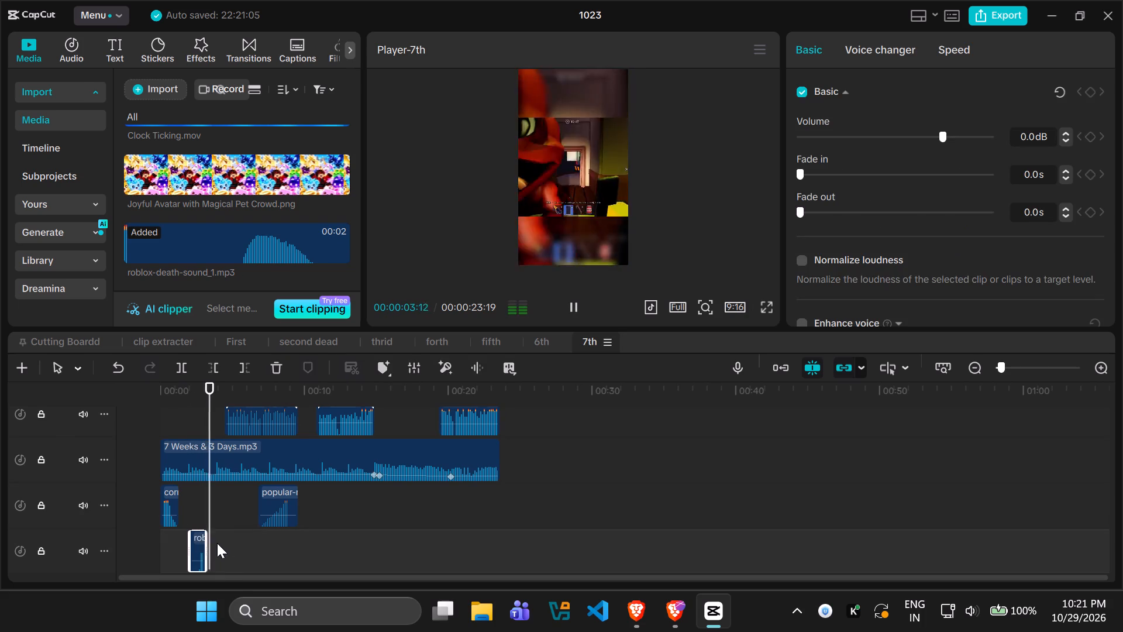
key("space")
key("space")
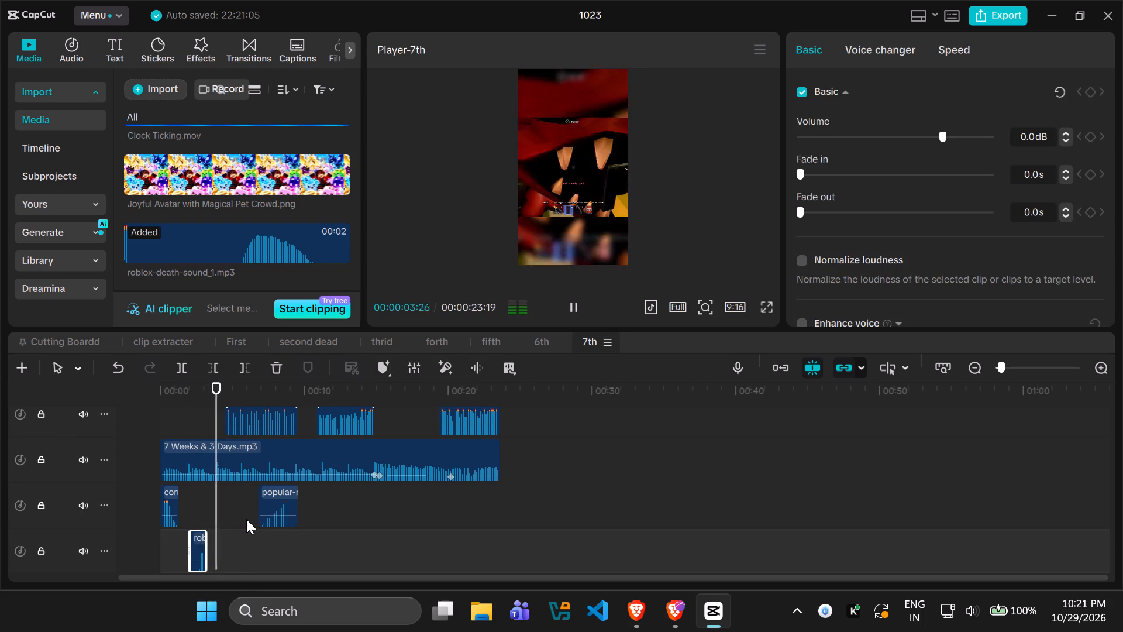
key("space")
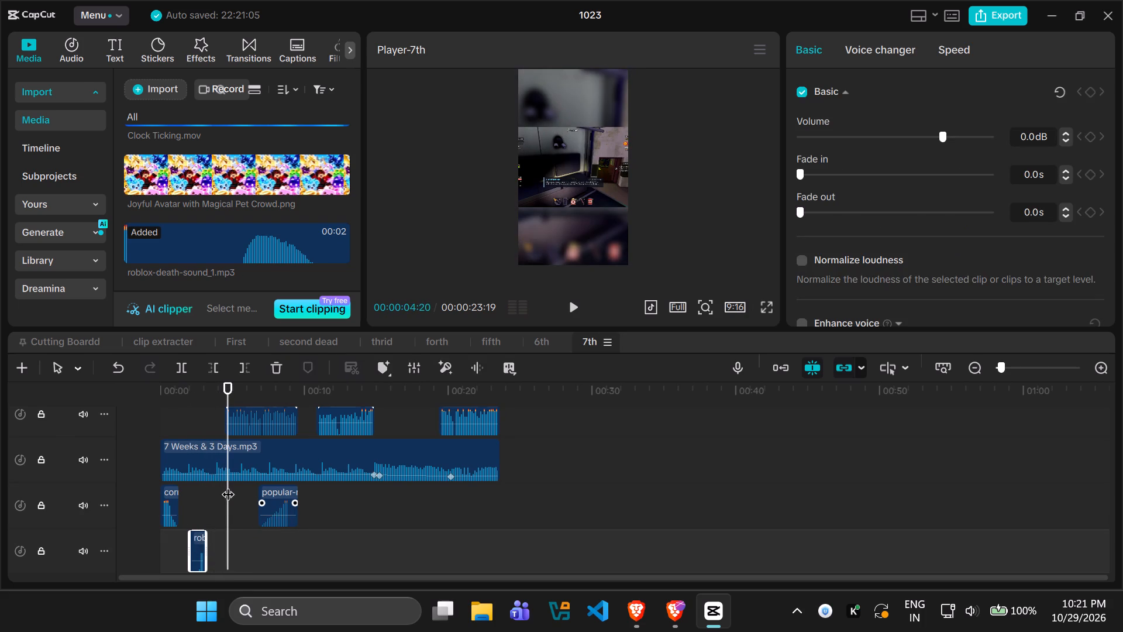
key("space")
key("space")
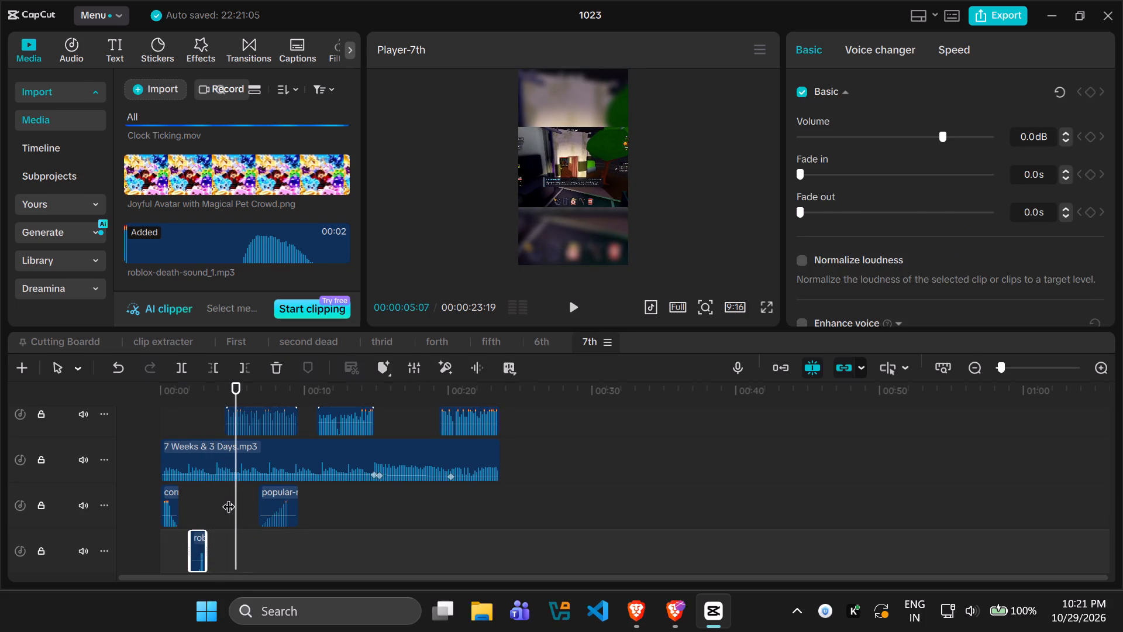
Open the media import and look through the unfiltered New Editing assets files for further sound effects.
left_click(142, 83)
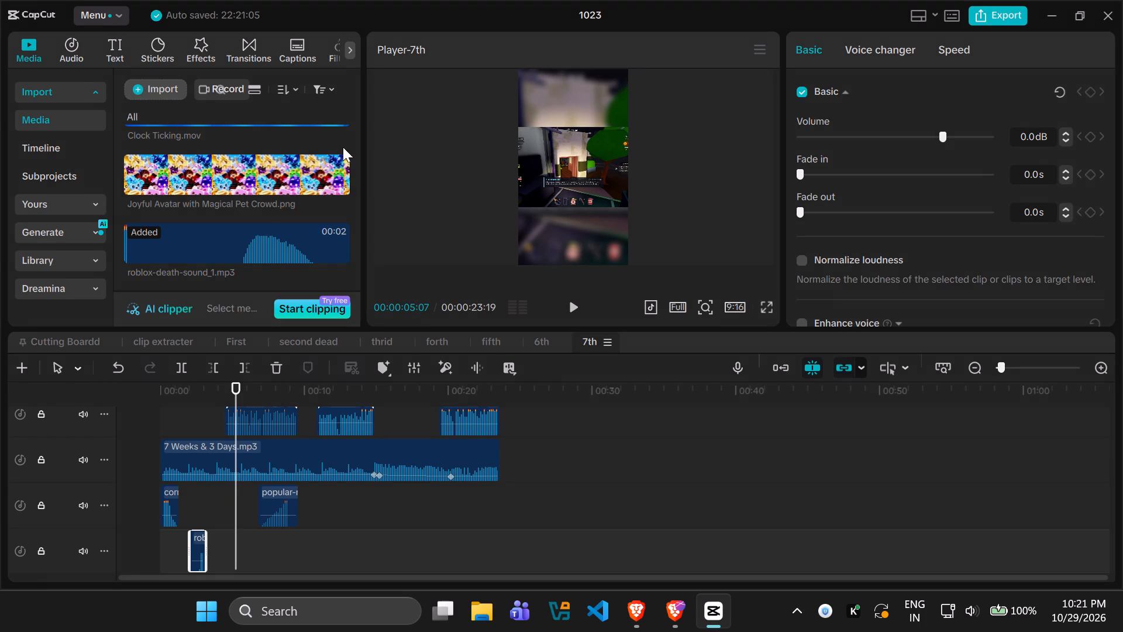
left_click(198, 127)
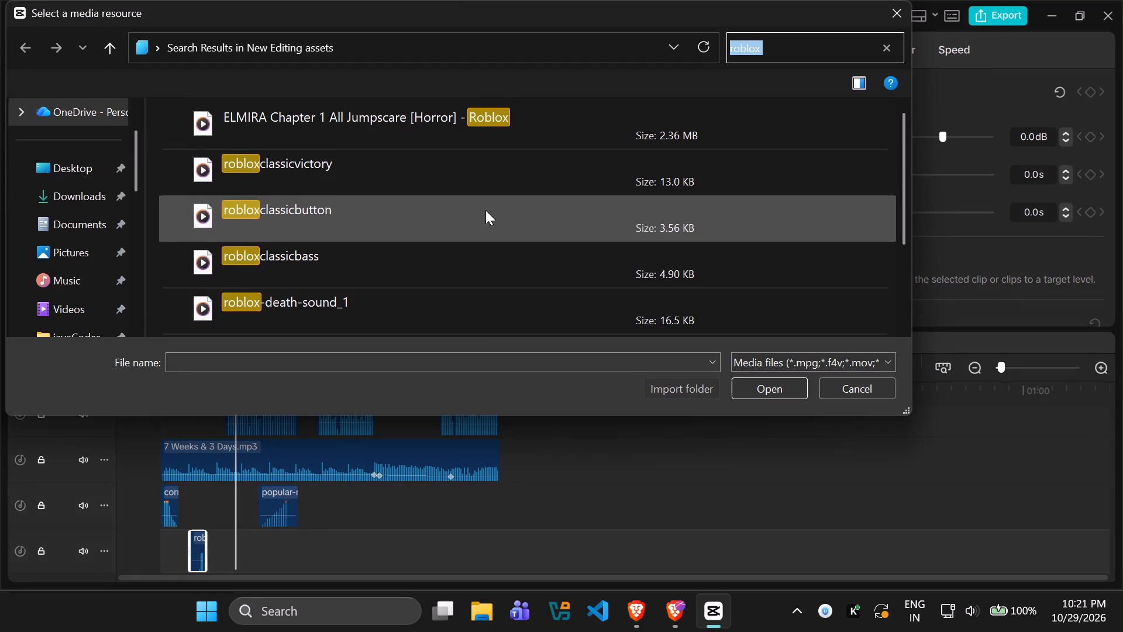
left_click(888, 56)
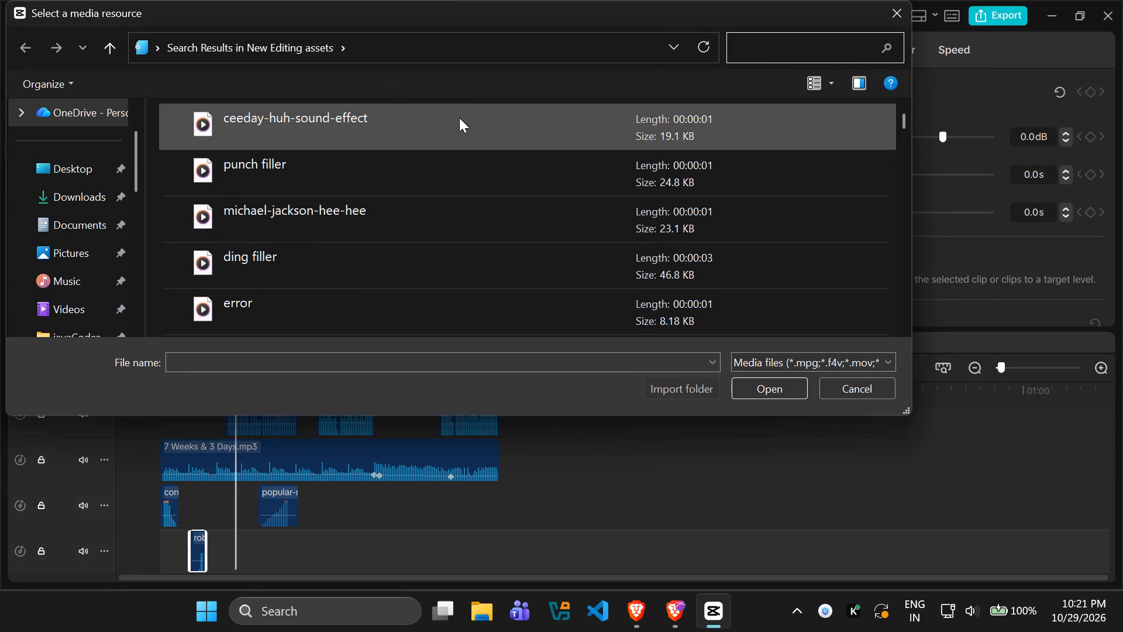
left_click(459, 118)
left_click(390, 168, "ctrl")
left_click(397, 223, "ctrl")
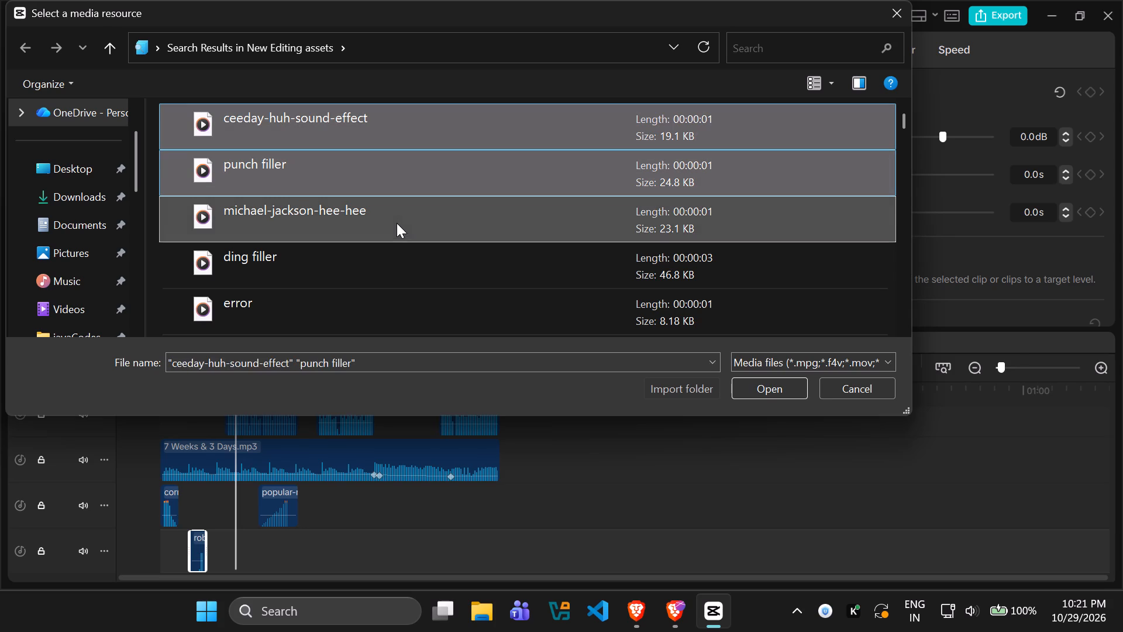
scroll(366, 281, "down", 1)
left_click(368, 169, "ctrl")
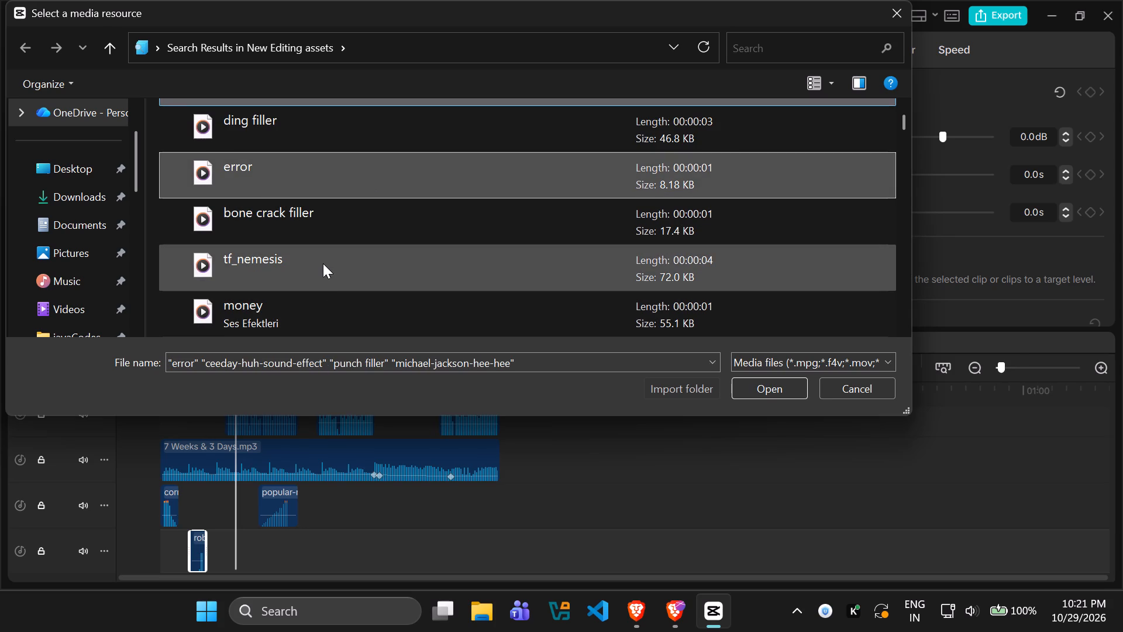
scroll(323, 263, "down", 2)
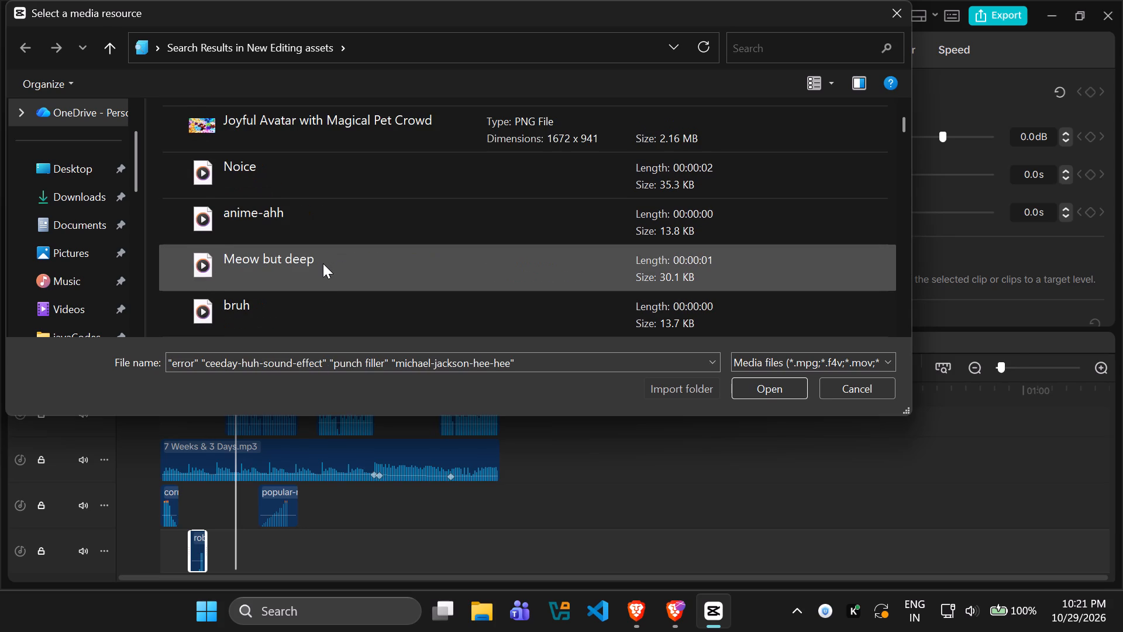
scroll(323, 263, "down", 1)
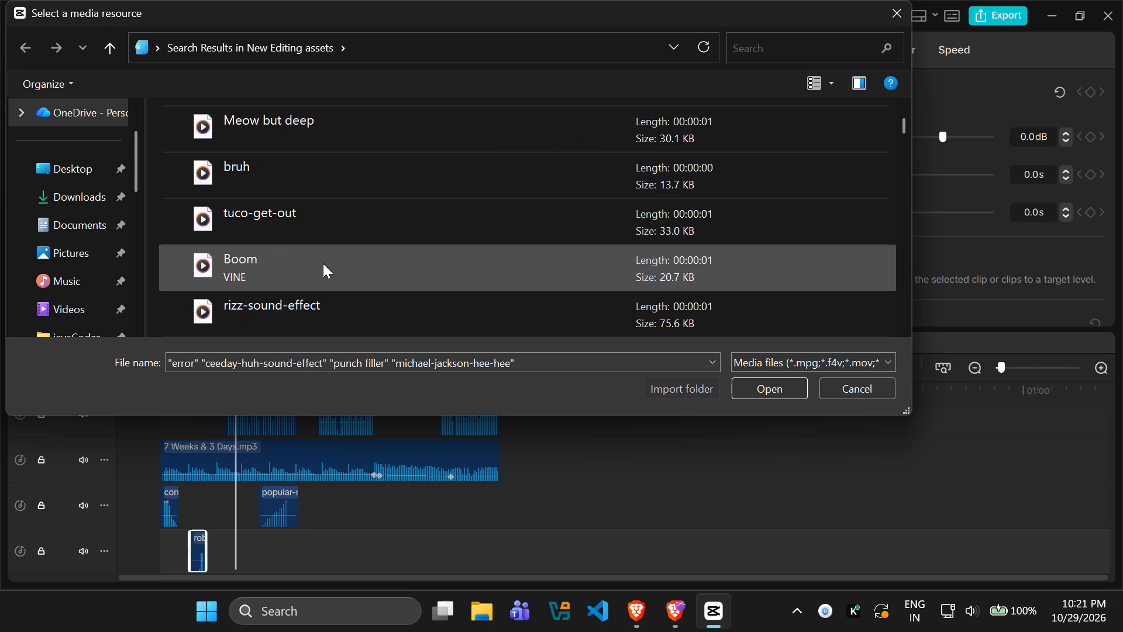
scroll(323, 263, "down", 1)
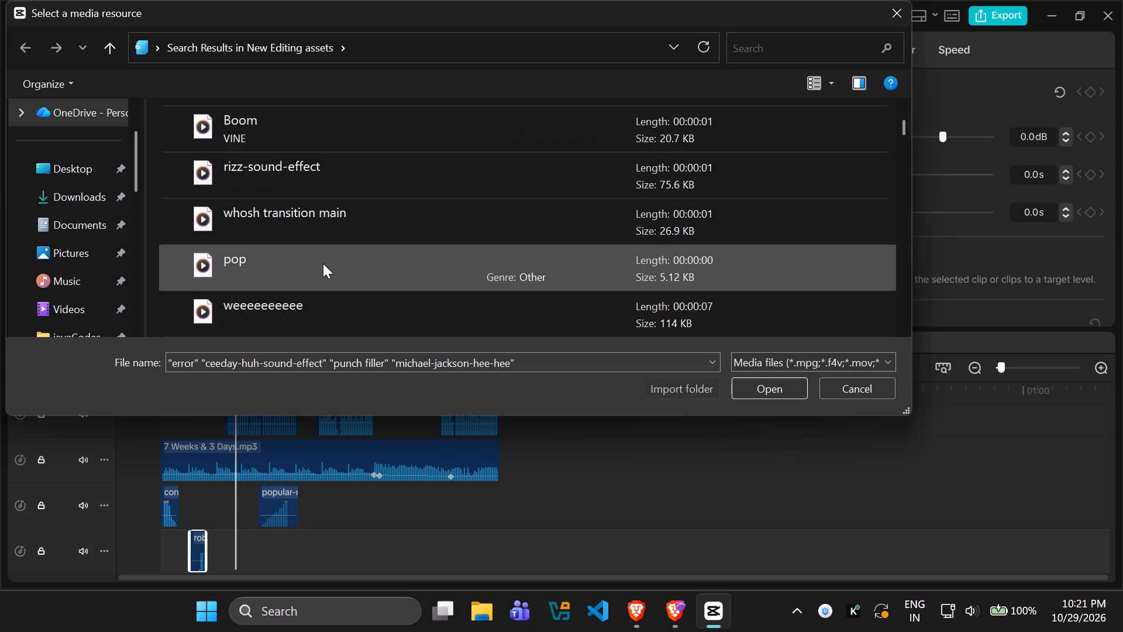
left_click(323, 263, "ctrl")
scroll(332, 267, "down", 1)
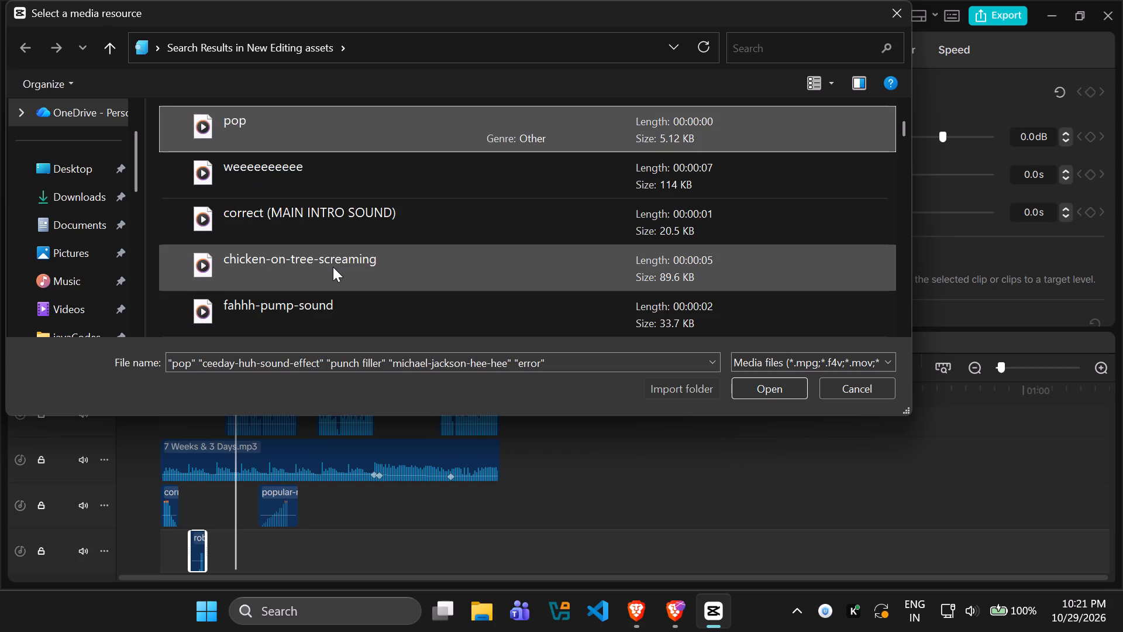
scroll(333, 267, "down", 1)
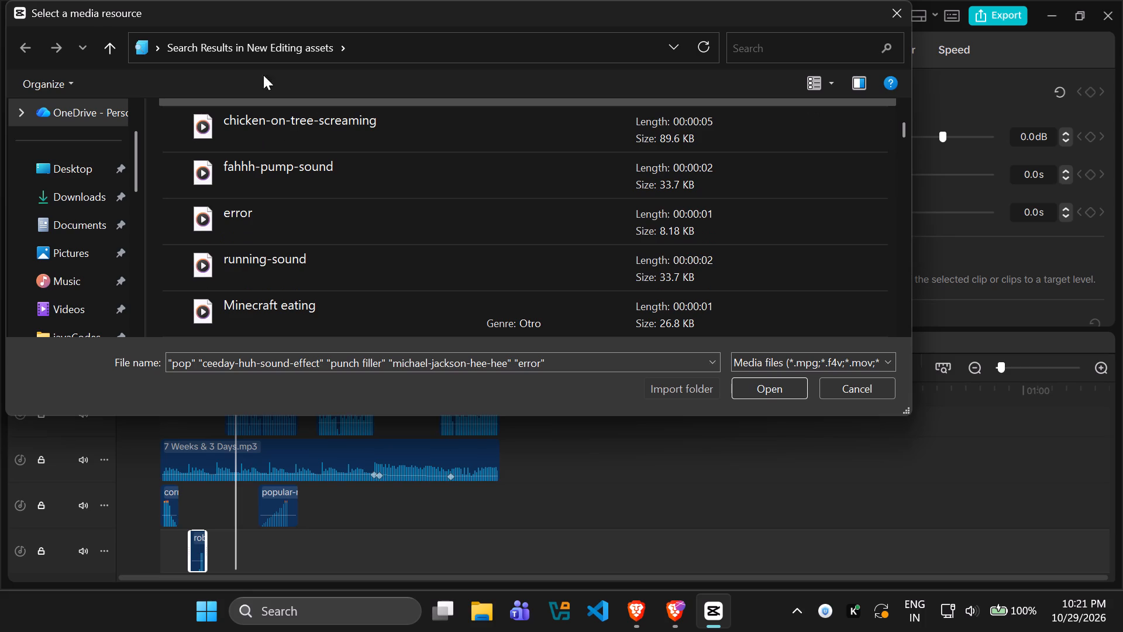
left_click(294, 42)
left_click(157, 46)
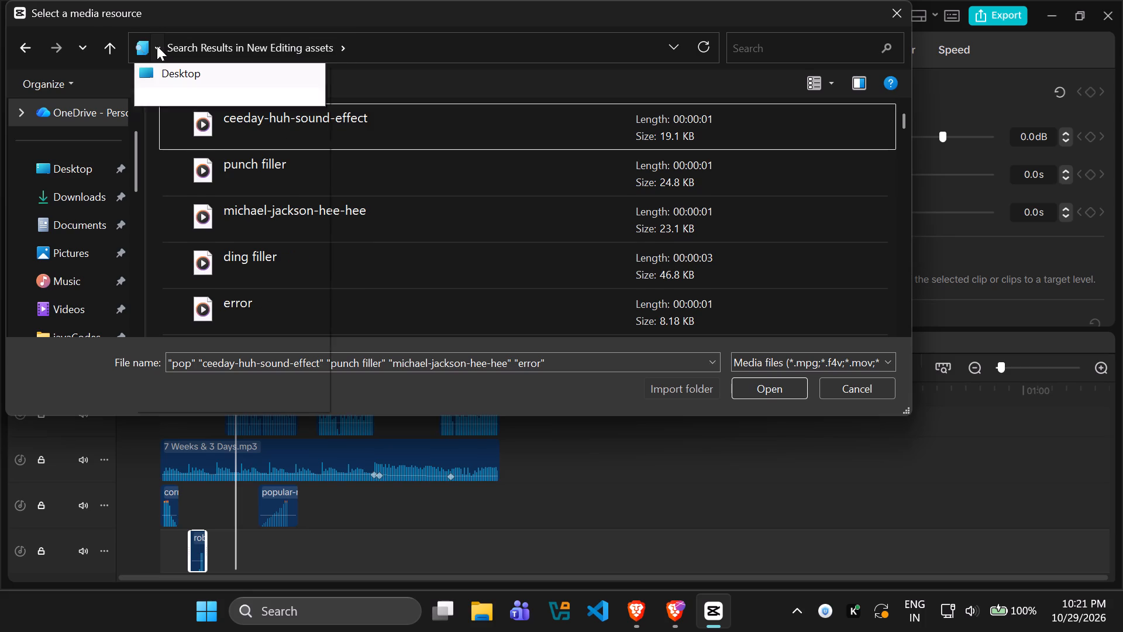
left_click(157, 46)
scroll(70, 228, "down", 5)
scroll(73, 226, "up", 1)
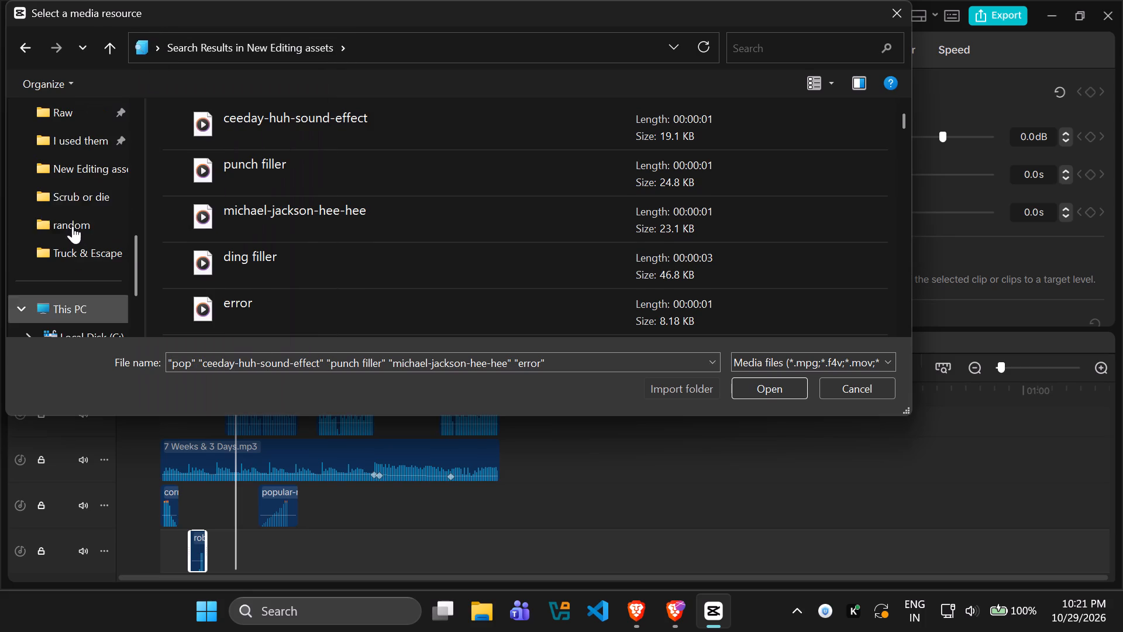
Import the whosh transition main sound effect from the I used them folder.
left_click(71, 135)
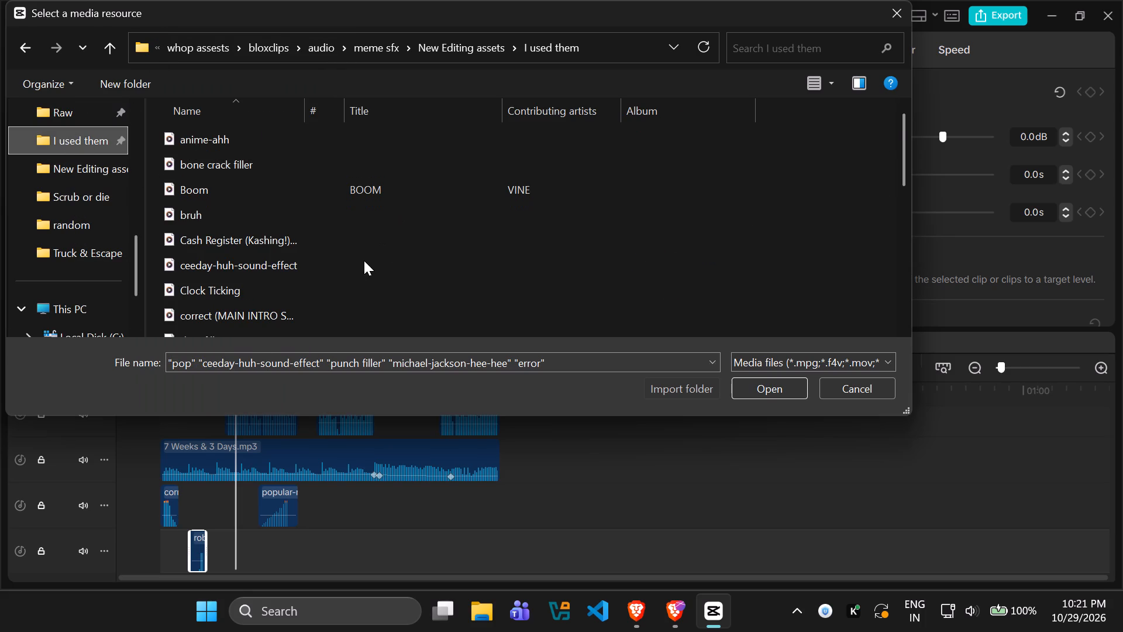
scroll(364, 260, "down", 2)
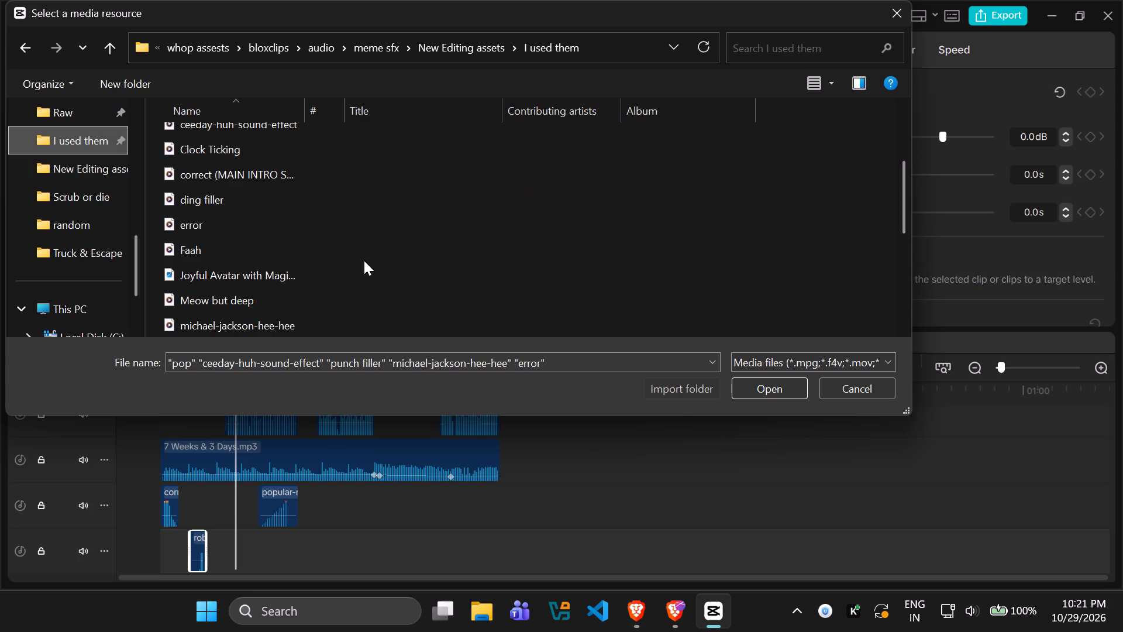
left_click(270, 198, "ctrl")
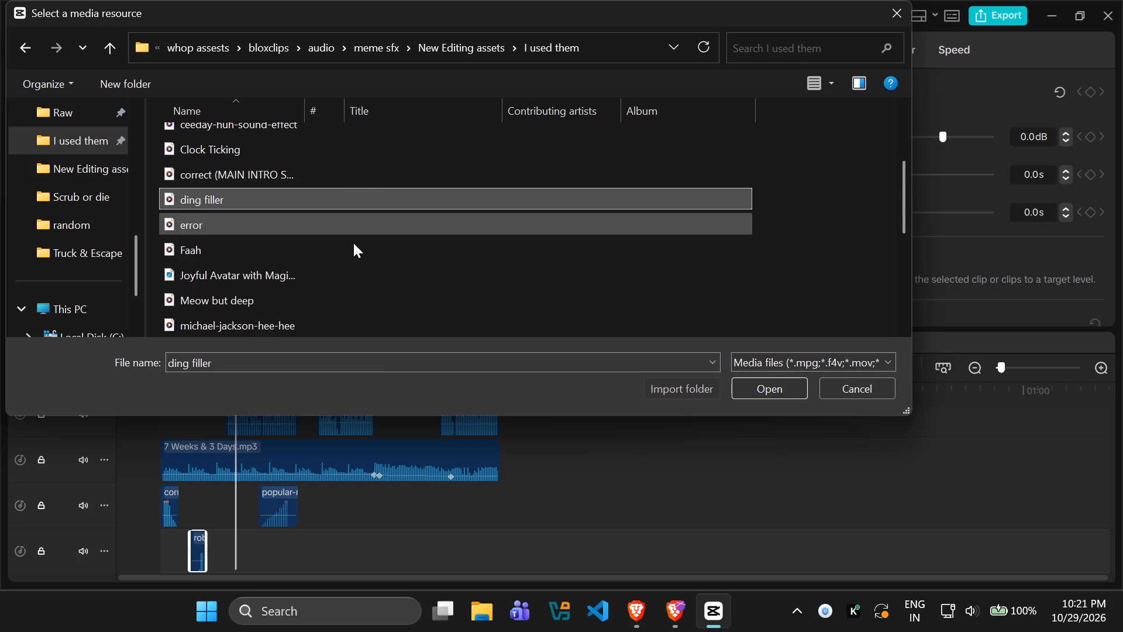
scroll(353, 286, "down", 5)
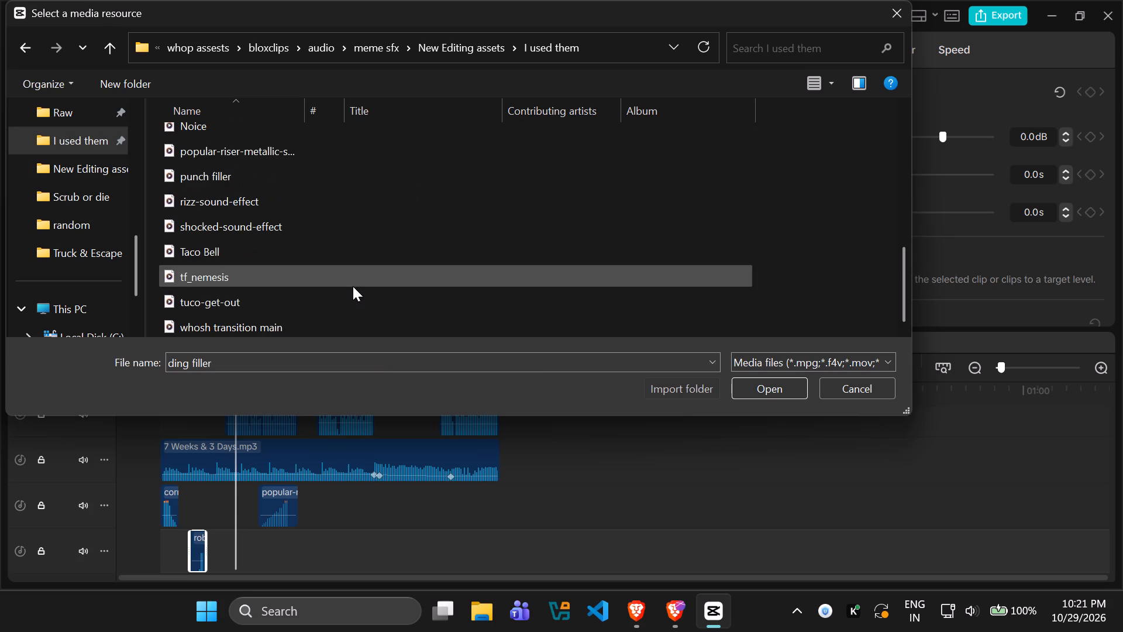
left_click(349, 295)
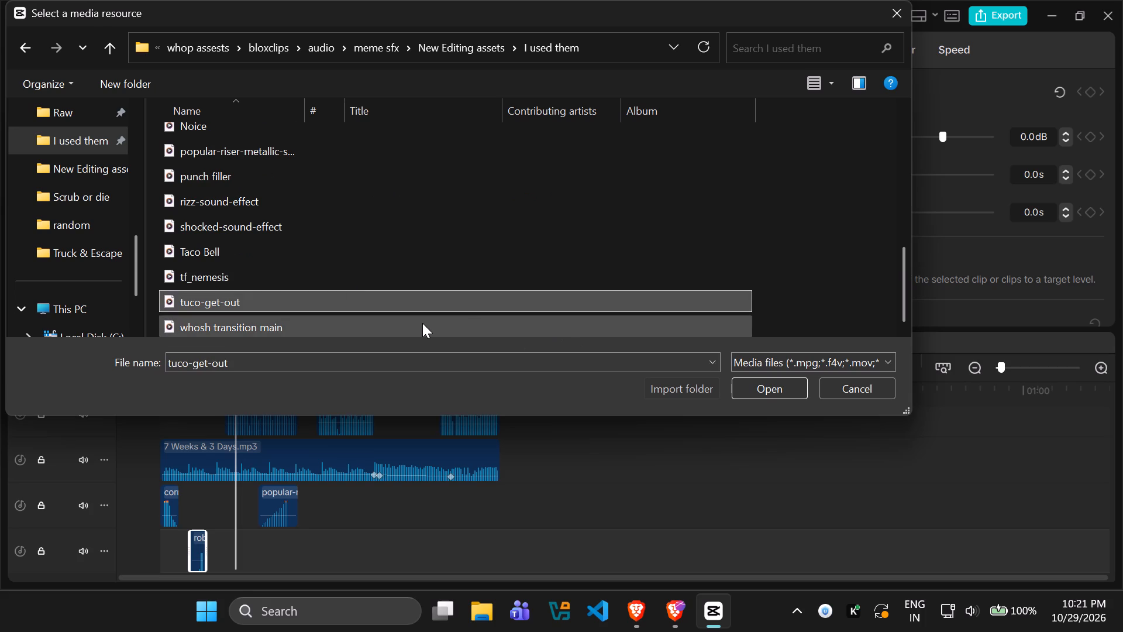
left_click(422, 323)
left_click(798, 381)
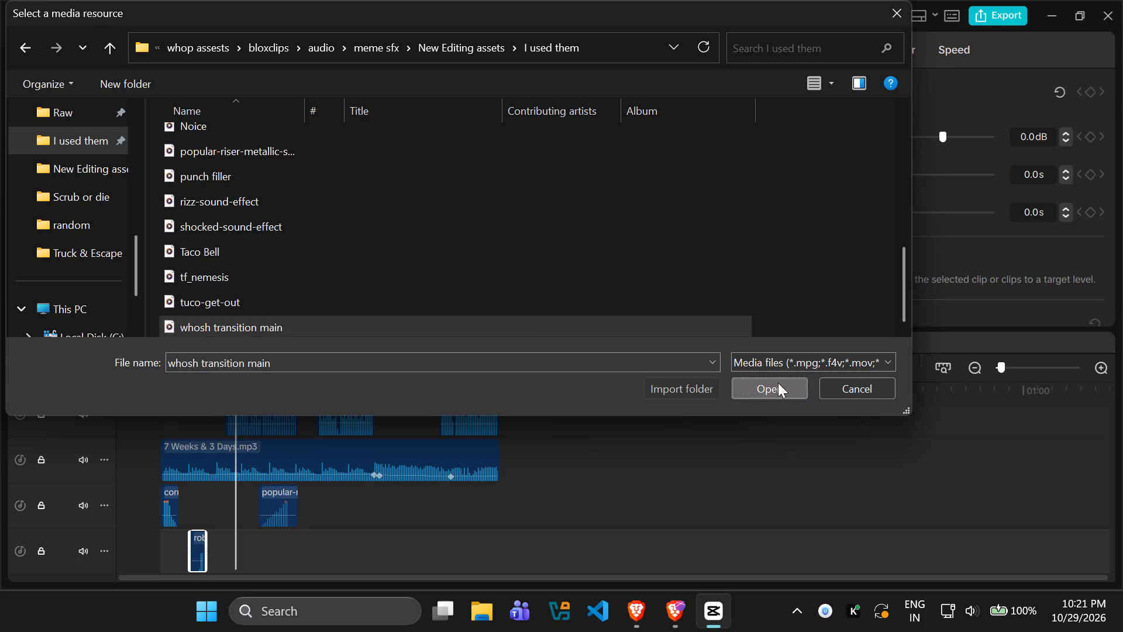
Select the first video clip and search the transitions library for "slide".
scroll(287, 430, "up", 5)
scroll(229, 442, "up", 2)
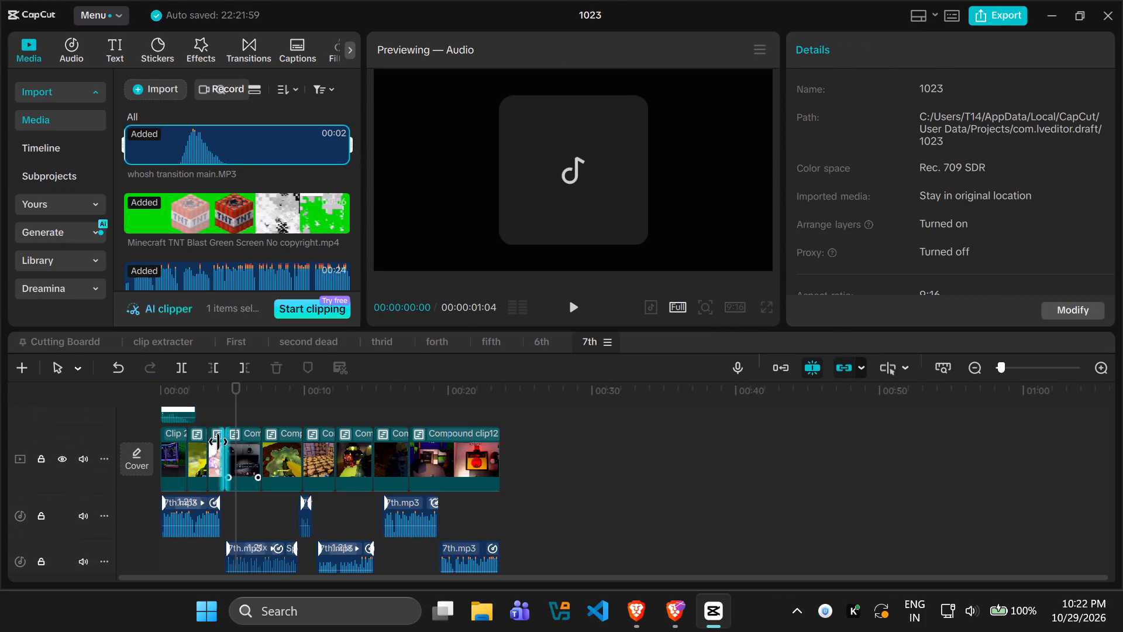
left_click(182, 452)
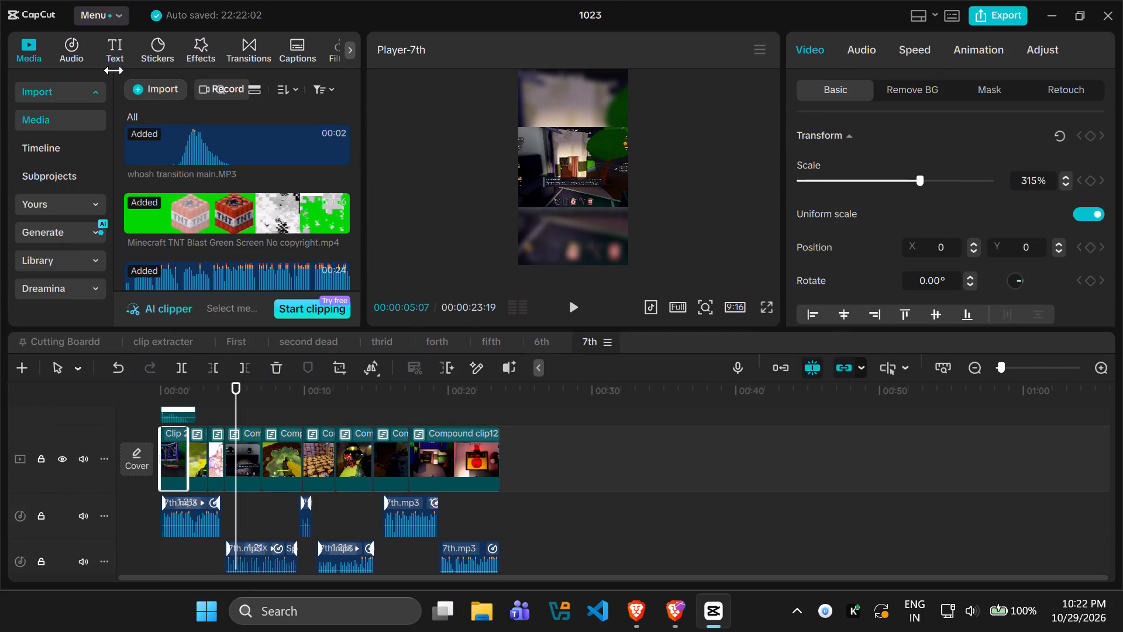
left_click(252, 48)
left_click(71, 89)
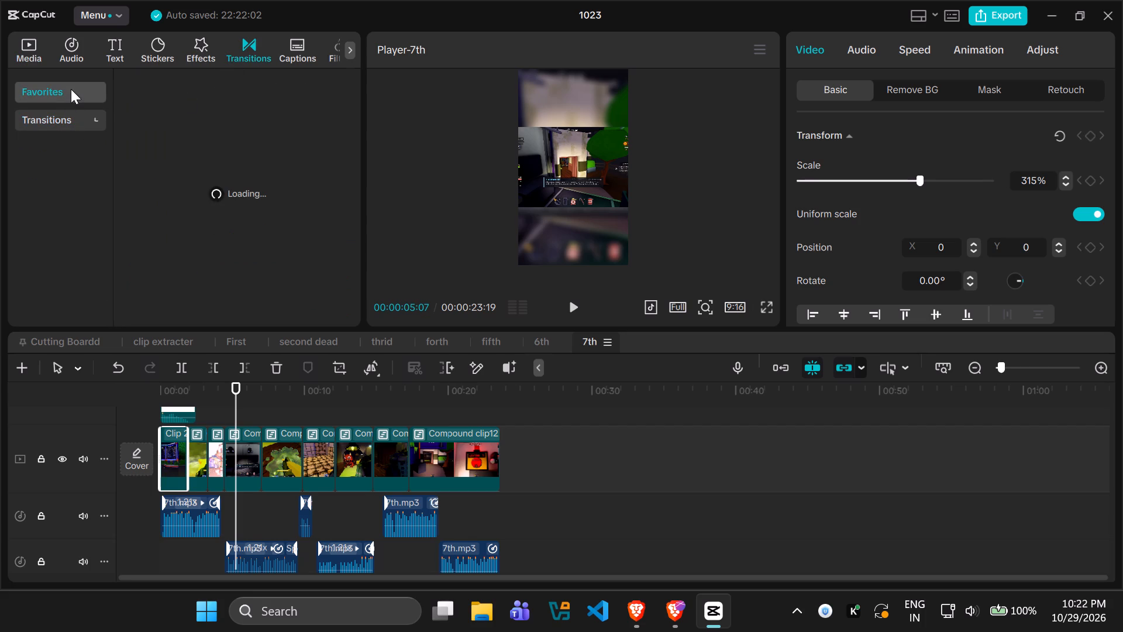
left_click(71, 118)
left_click(161, 83)
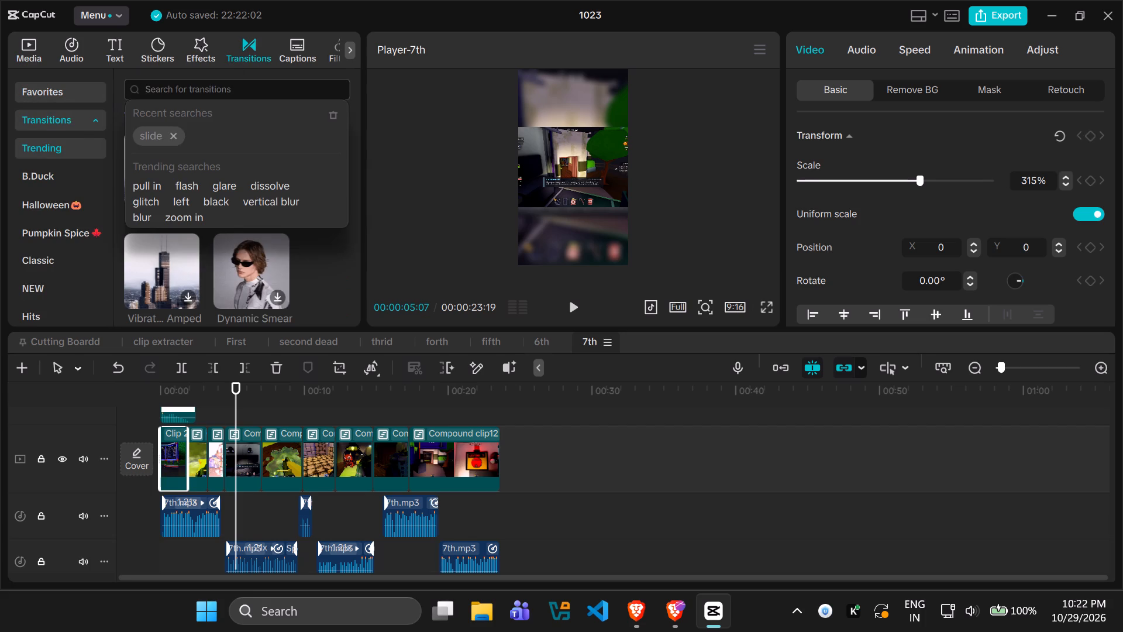
left_click(146, 129)
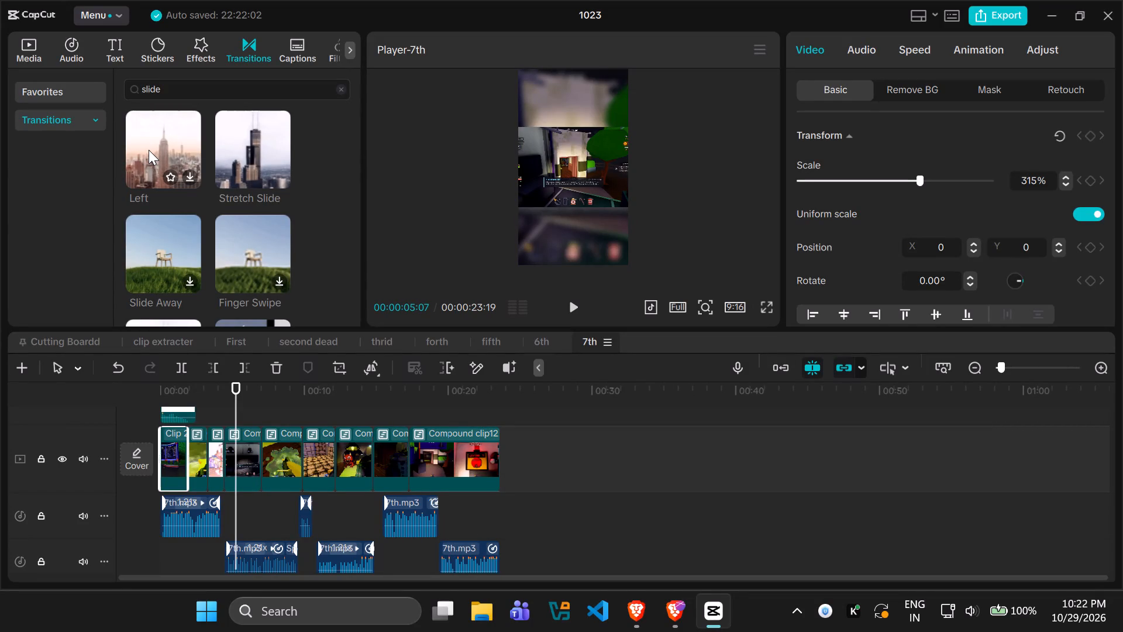
Add the Left transition between the first two clips, apply it to all clips with 0.5 s duration, and play back a section.
scroll(254, 180, "down", 2)
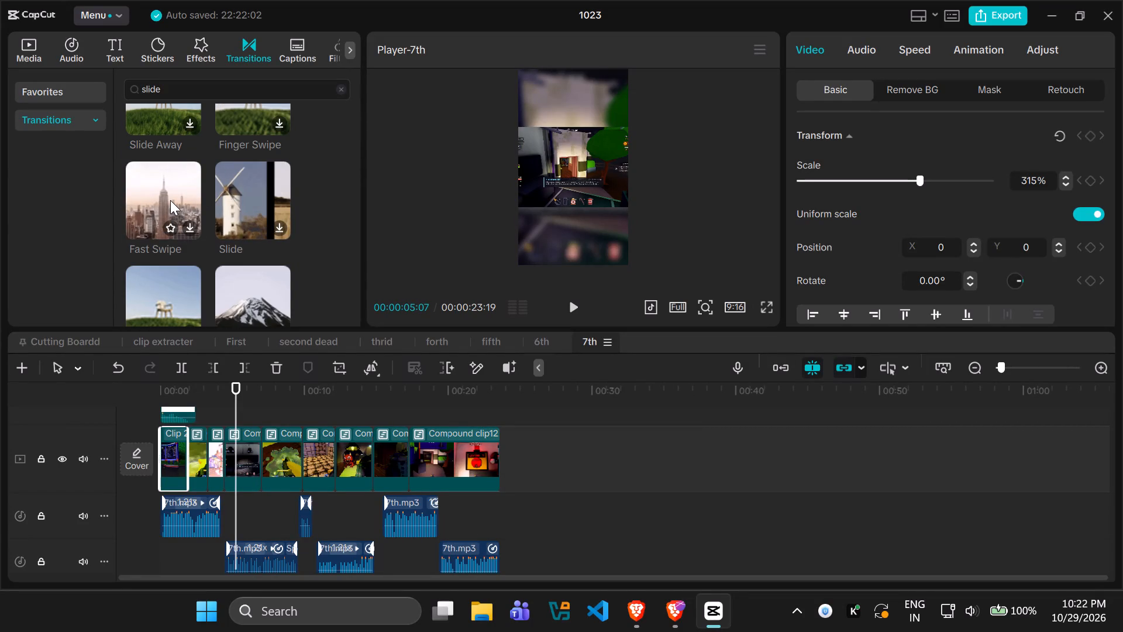
scroll(261, 204, "down", 2)
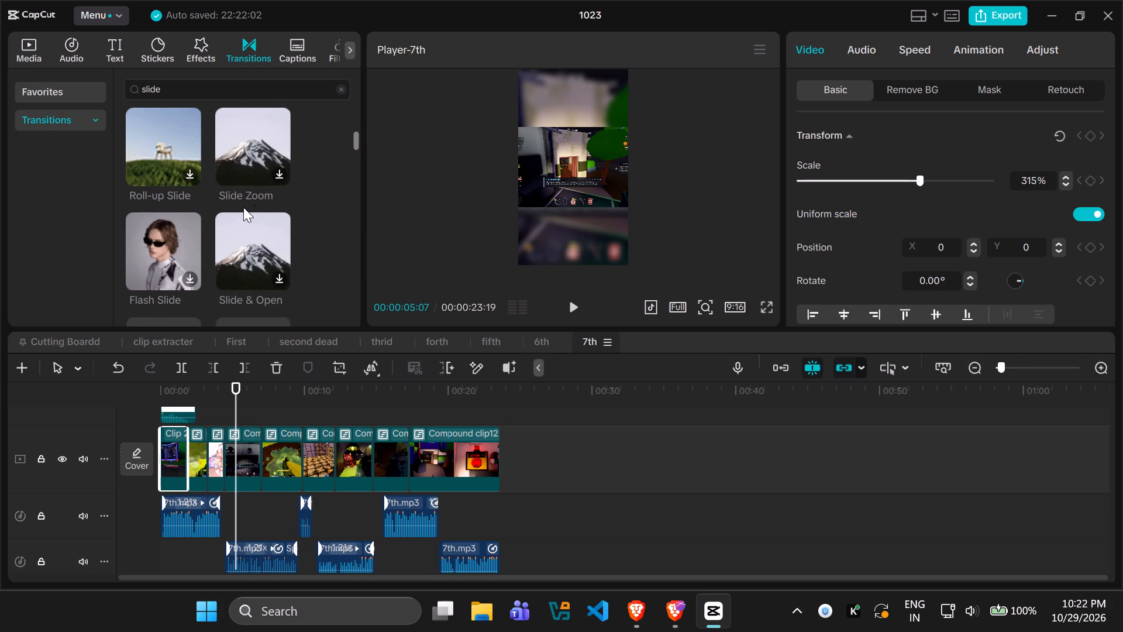
scroll(243, 207, "down", 2)
scroll(221, 209, "up", 8)
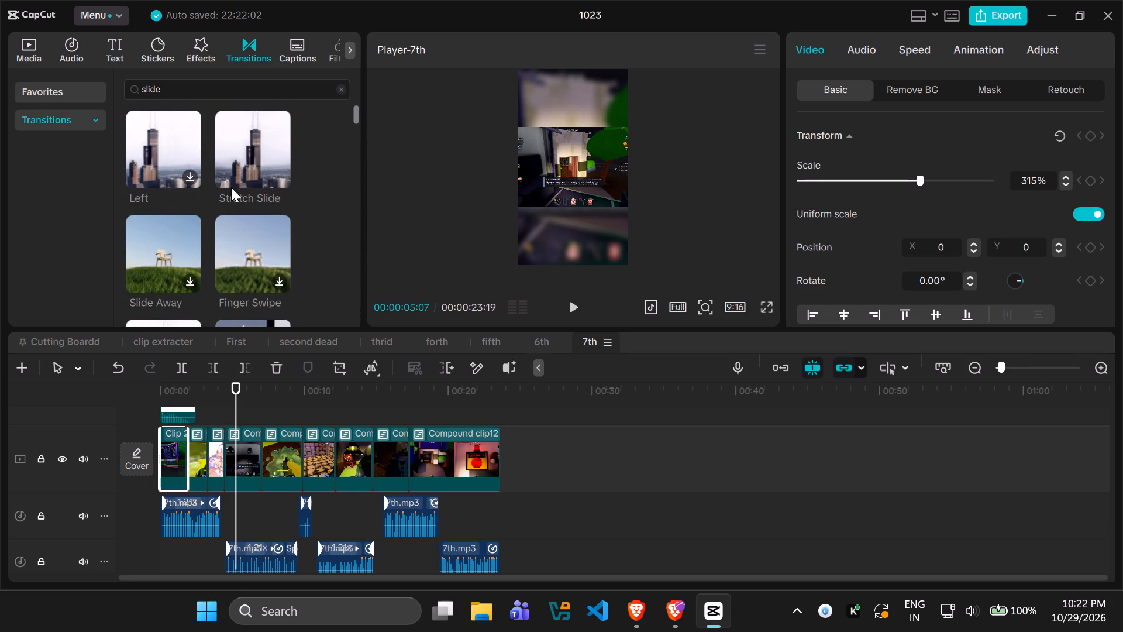
left_click_drag(158, 140, 203, 219)
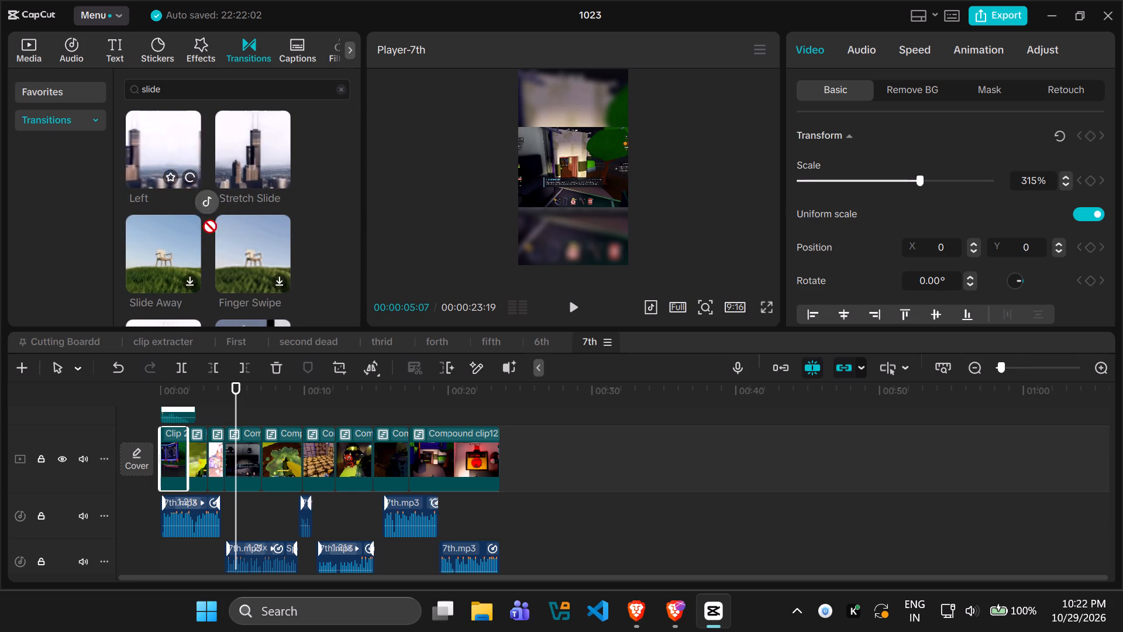
left_click_drag(203, 219, 184, 458)
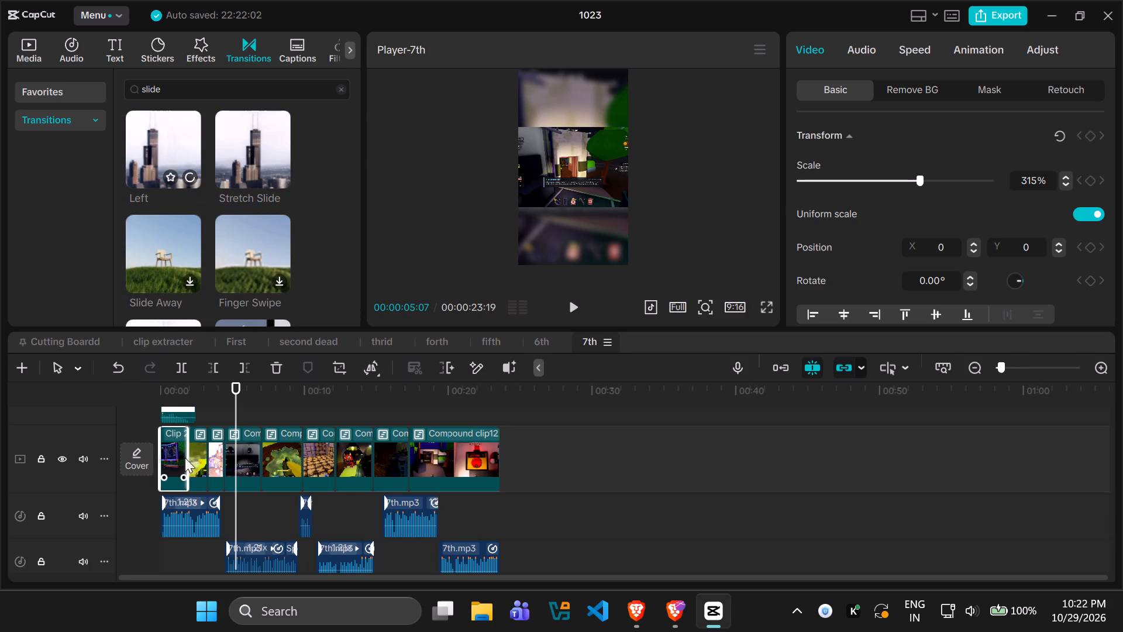
left_click(1078, 305)
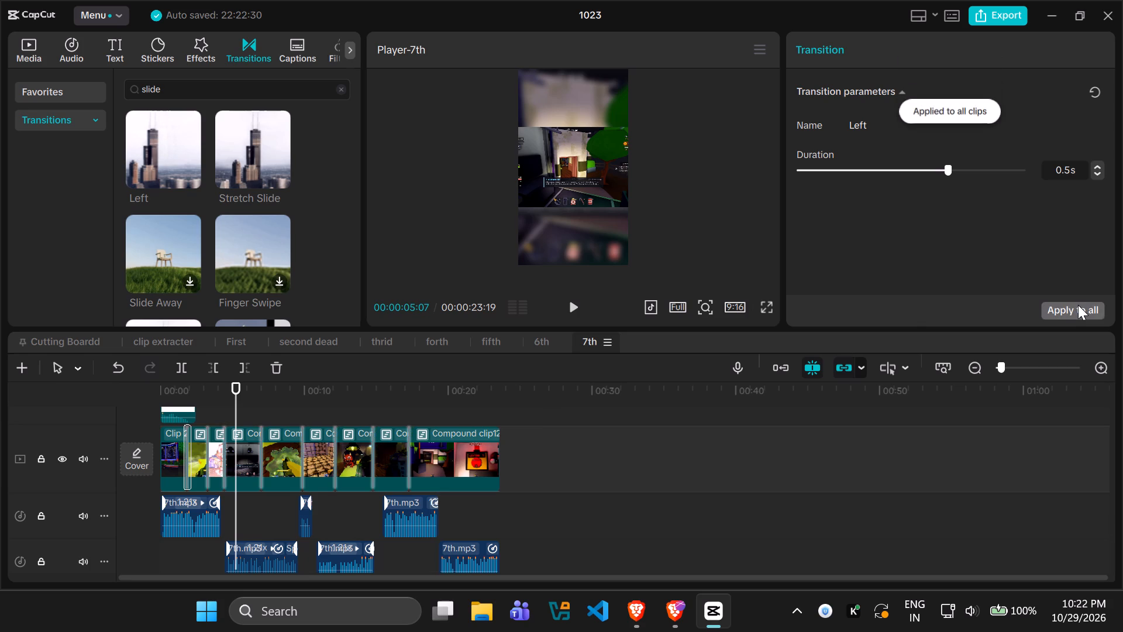
key("space")
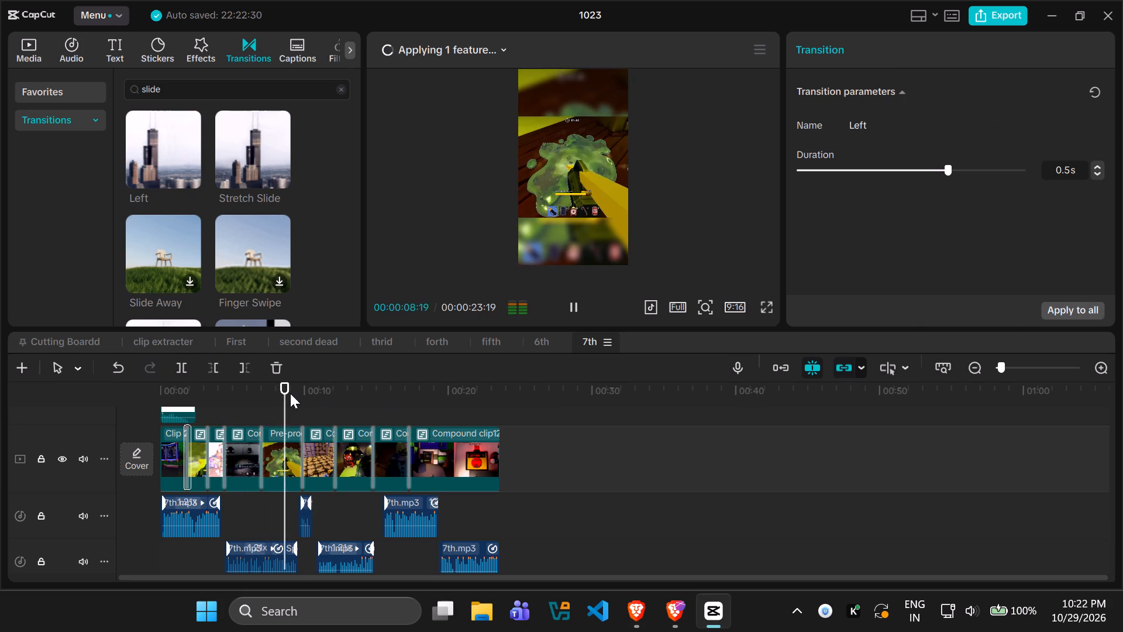
Place whosh transition main.MP3 on a new audio track below the roblox sound, starting at about 1 s and spanning the first clip transition.
left_click_drag(289, 393, 127, 395)
scroll(580, 453, "down", 3)
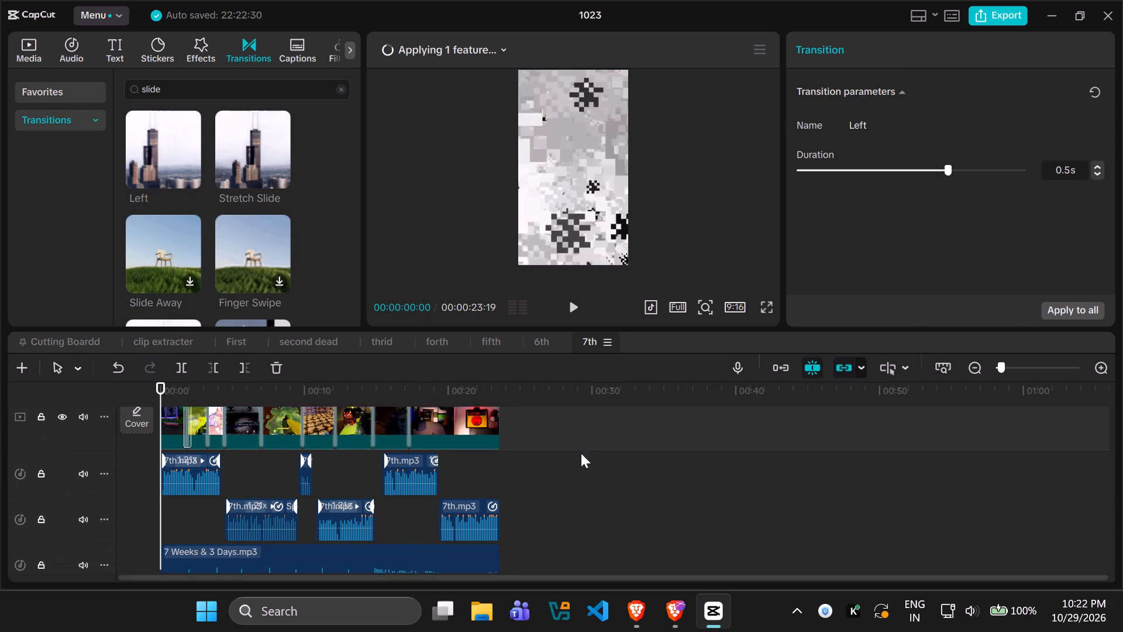
scroll(581, 453, "down", 2)
left_click_drag(158, 454, 183, 454)
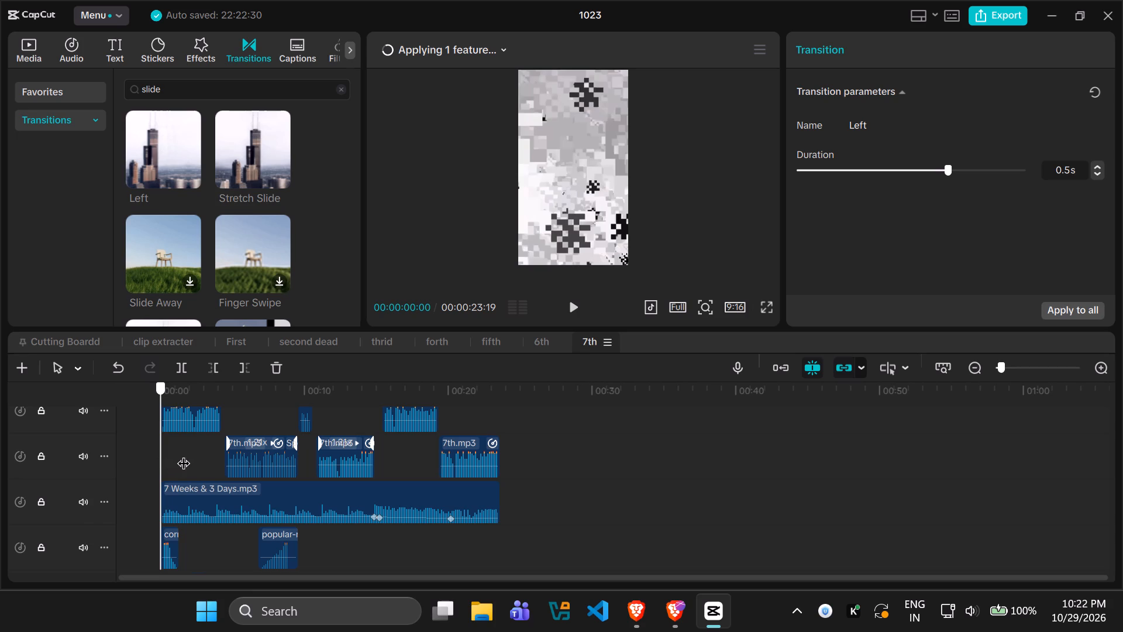
left_click_drag(183, 454, 185, 454)
scroll(197, 461, "up", 1)
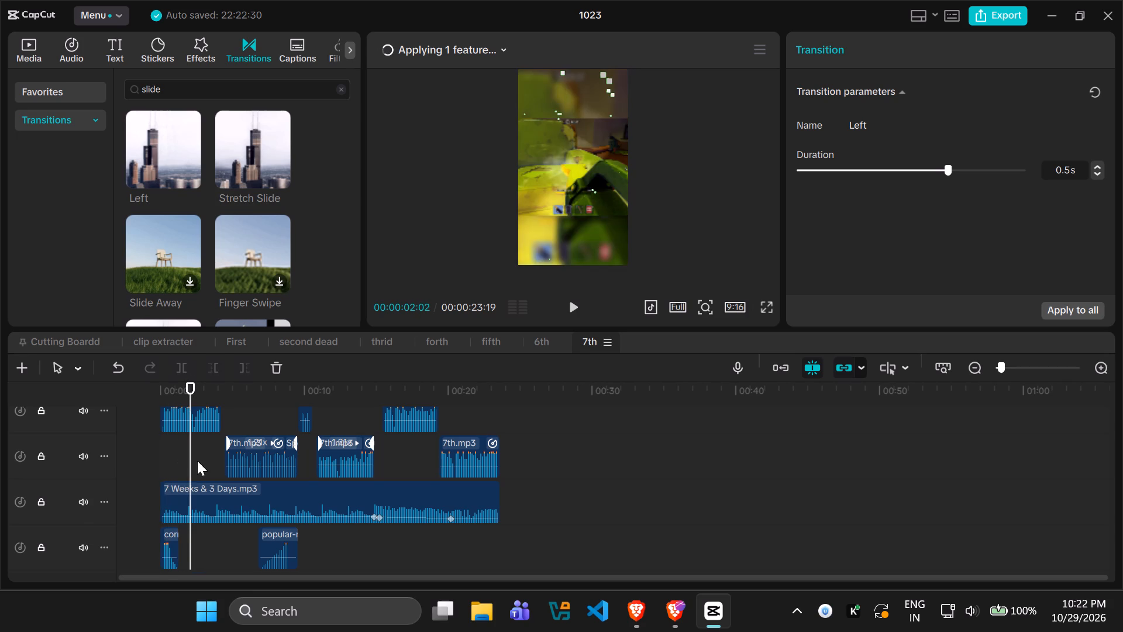
scroll(197, 461, "up", 7)
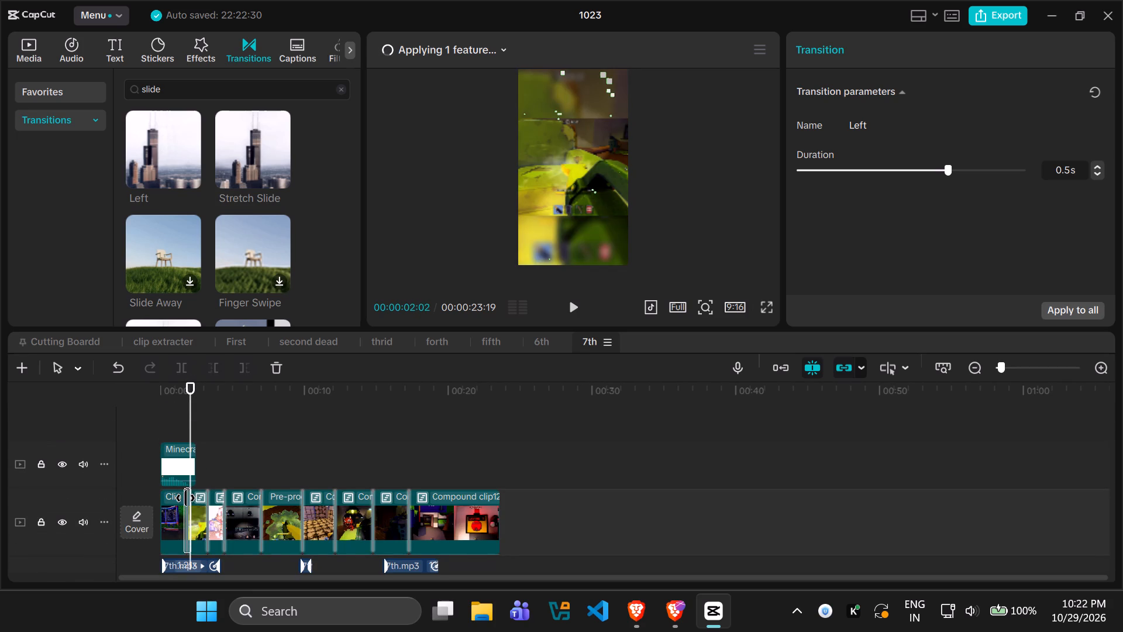
left_click(185, 498)
left_click(191, 417)
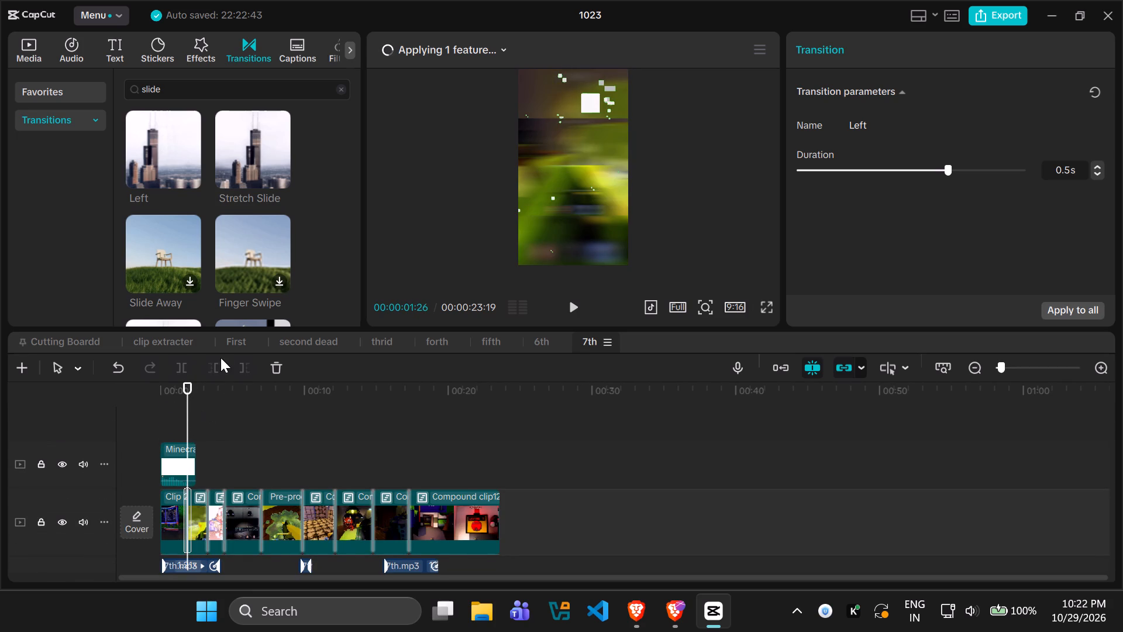
scroll(221, 358, "down", 5)
scroll(275, 485, "down", 11)
left_click(26, 48)
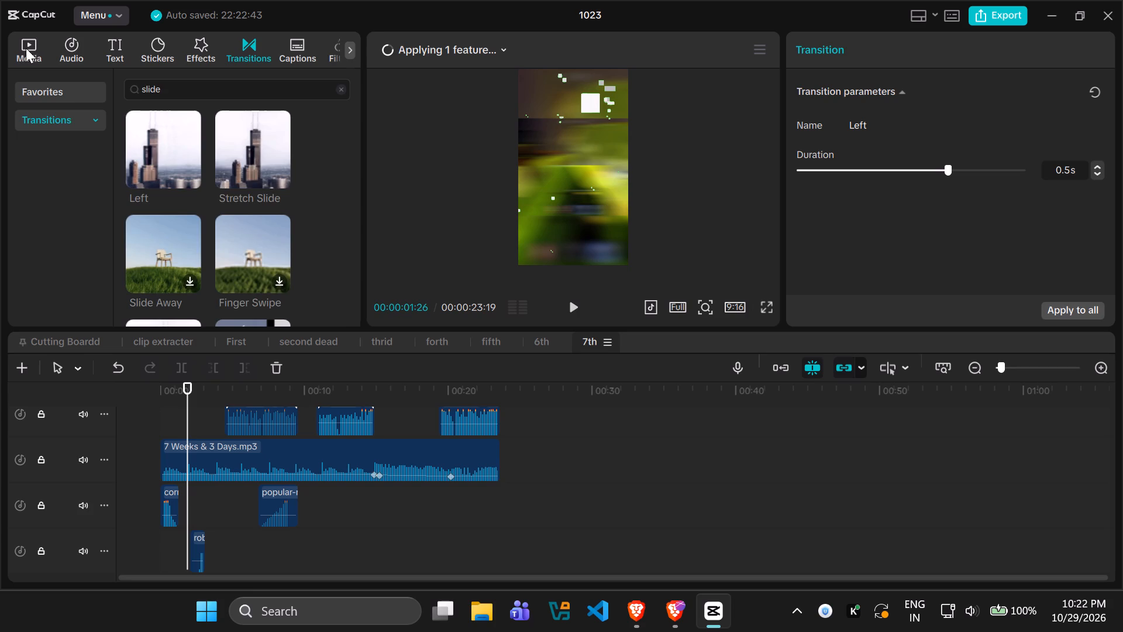
left_click_drag(241, 150, 184, 528)
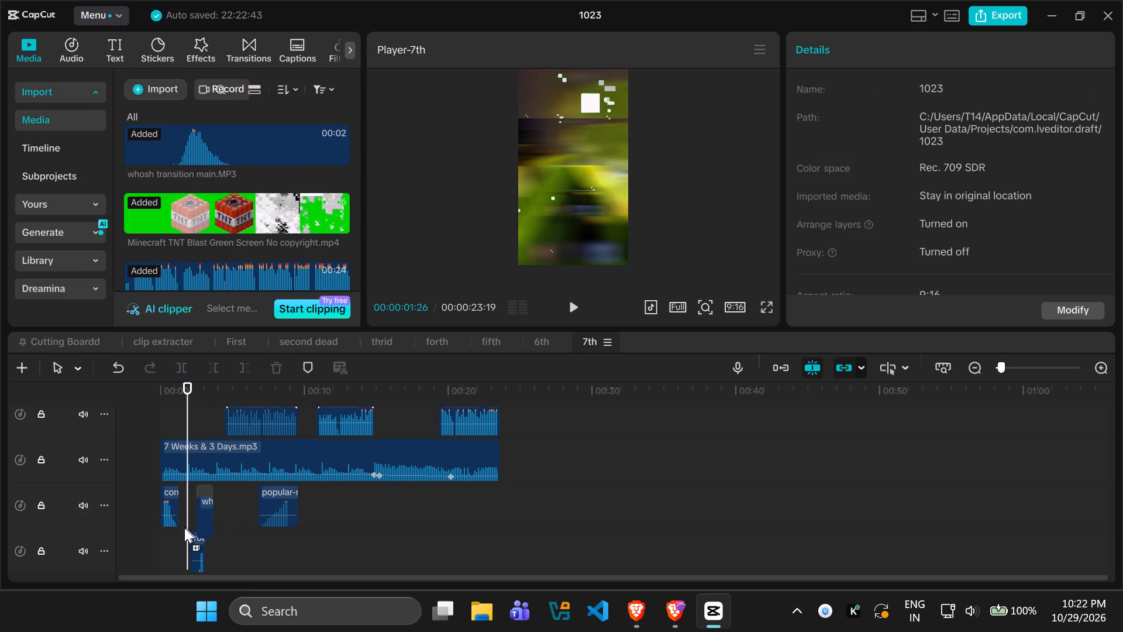
left_click_drag(184, 528, 179, 550)
scroll(181, 530, "down", 5)
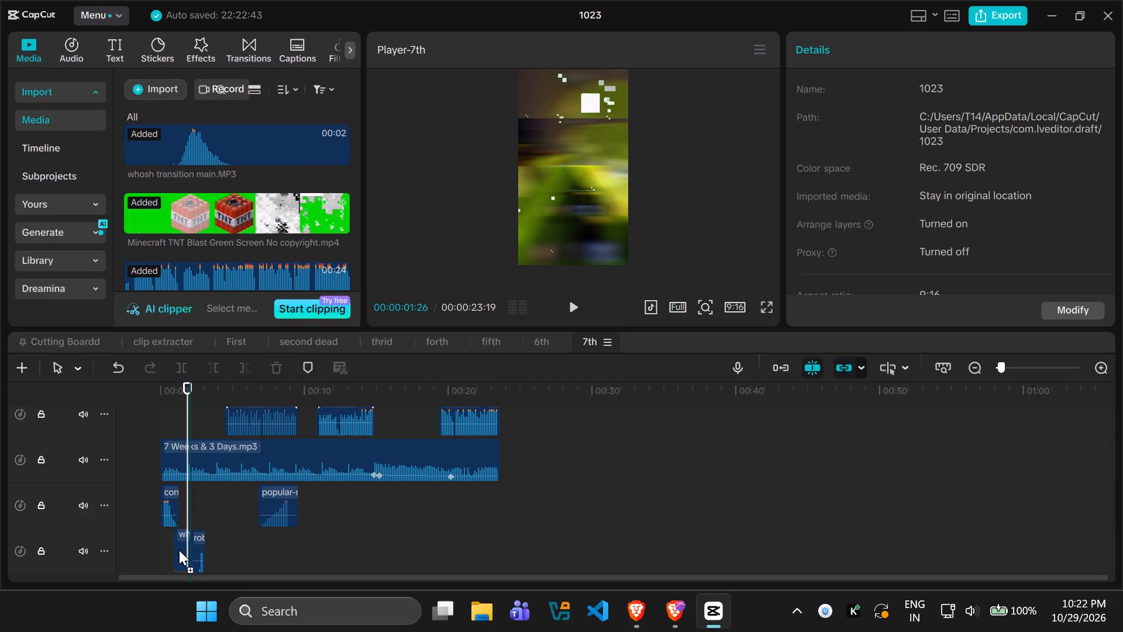
left_click_drag(179, 550, 180, 551)
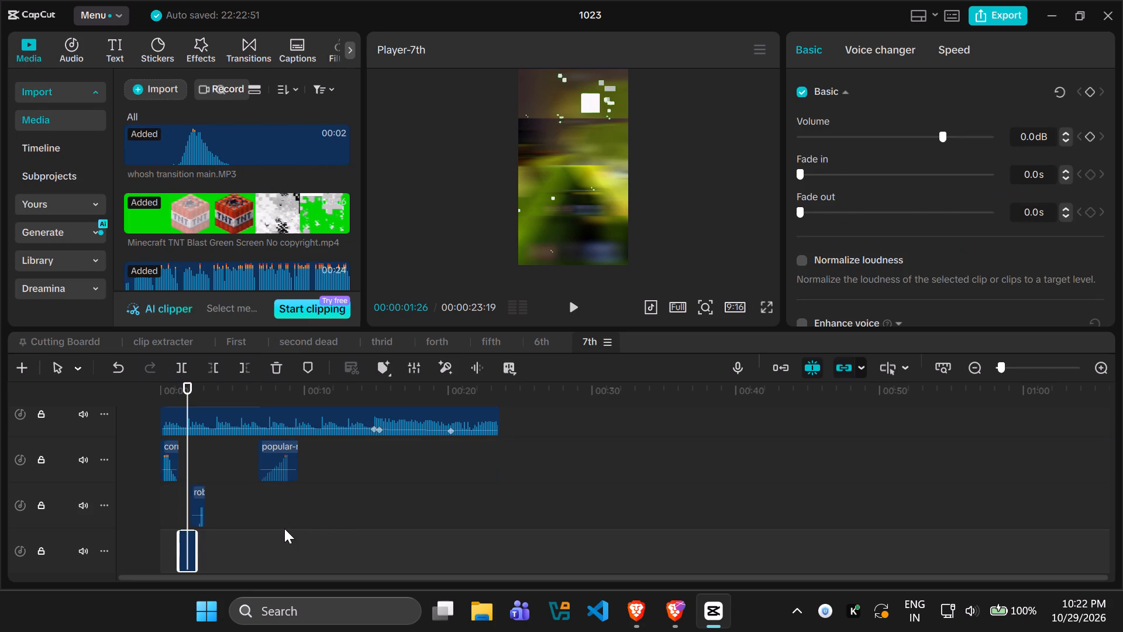
Copy the whosh sound and paste it on the same track at 00:00:03:09 and 00:00:06:24.
key("ctrl+c")
scroll(248, 497, "up", 7)
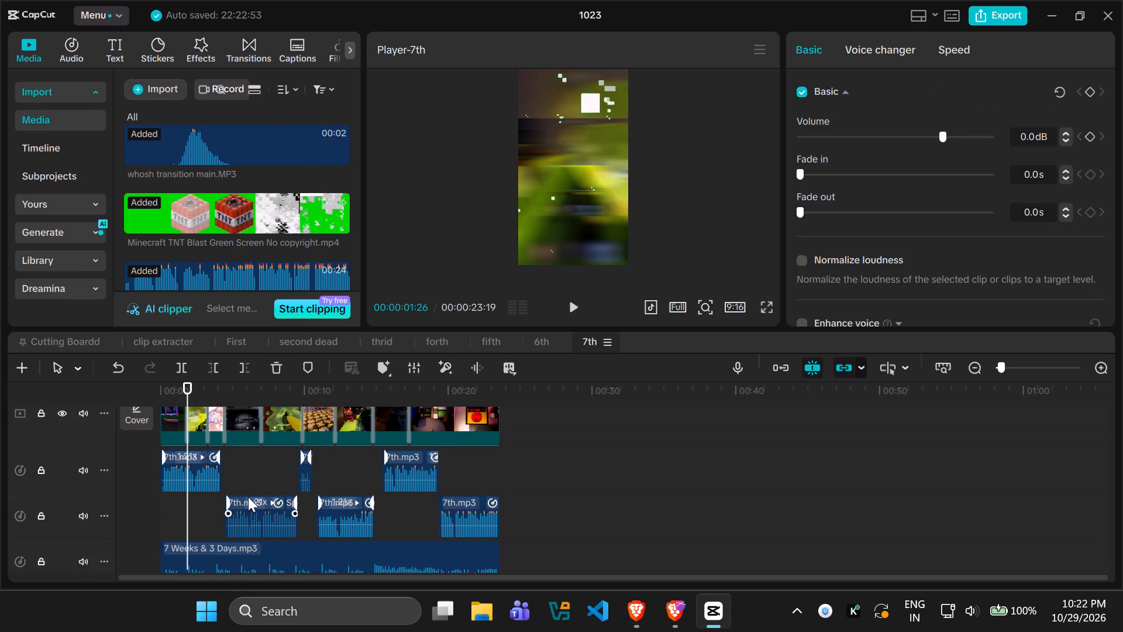
scroll(248, 497, "up", 4)
left_click(206, 435)
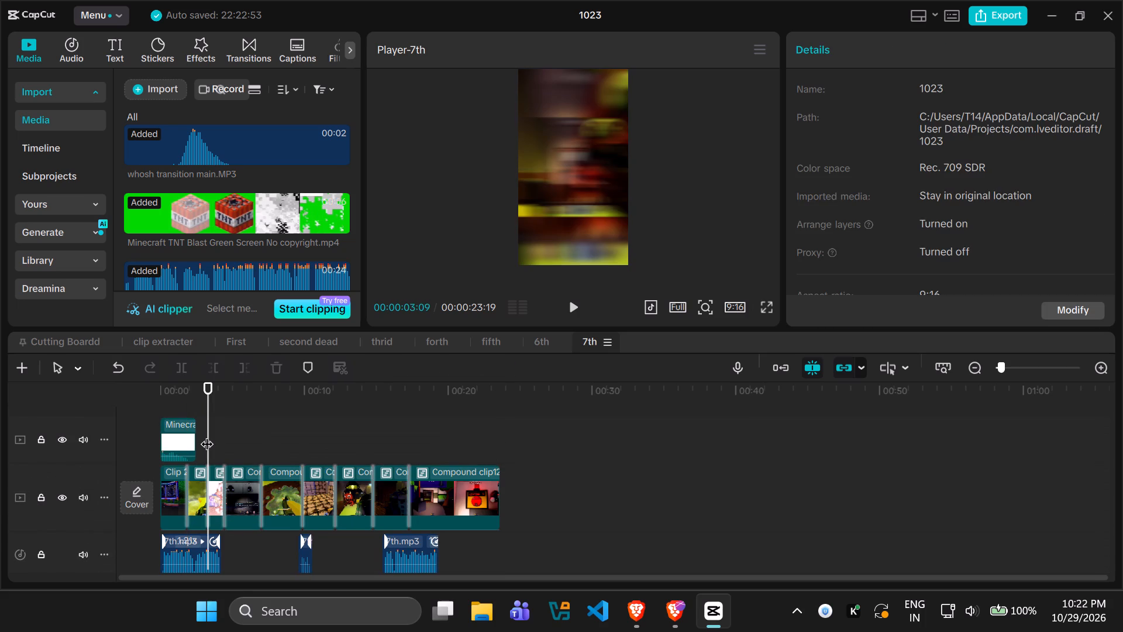
left_click(206, 435)
key("ctrl+v")
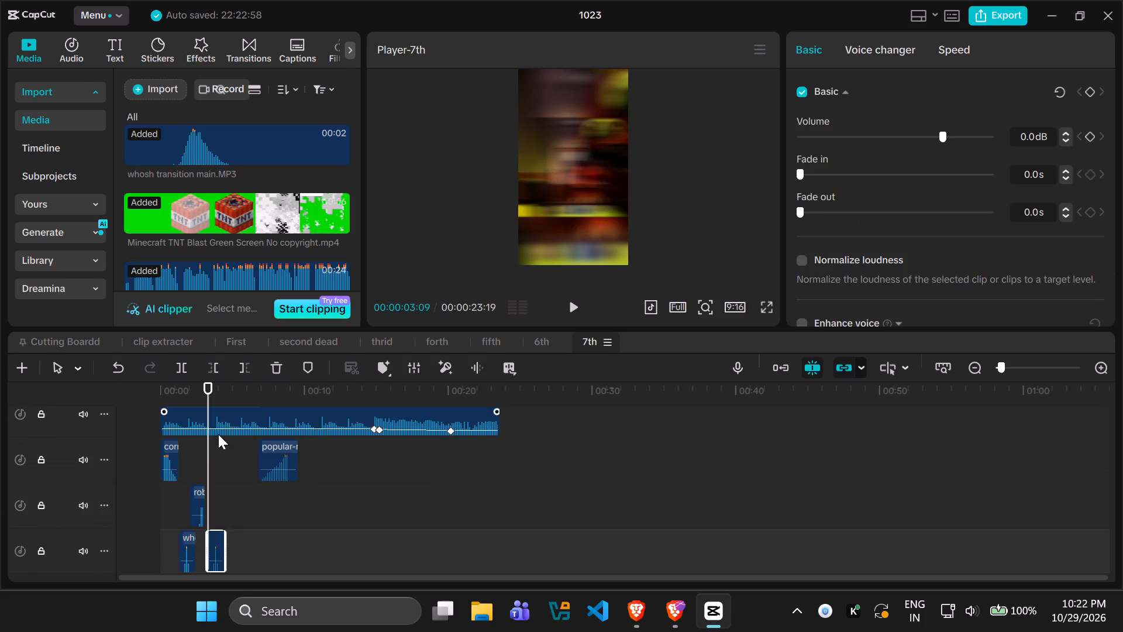
scroll(221, 440, "up", 10)
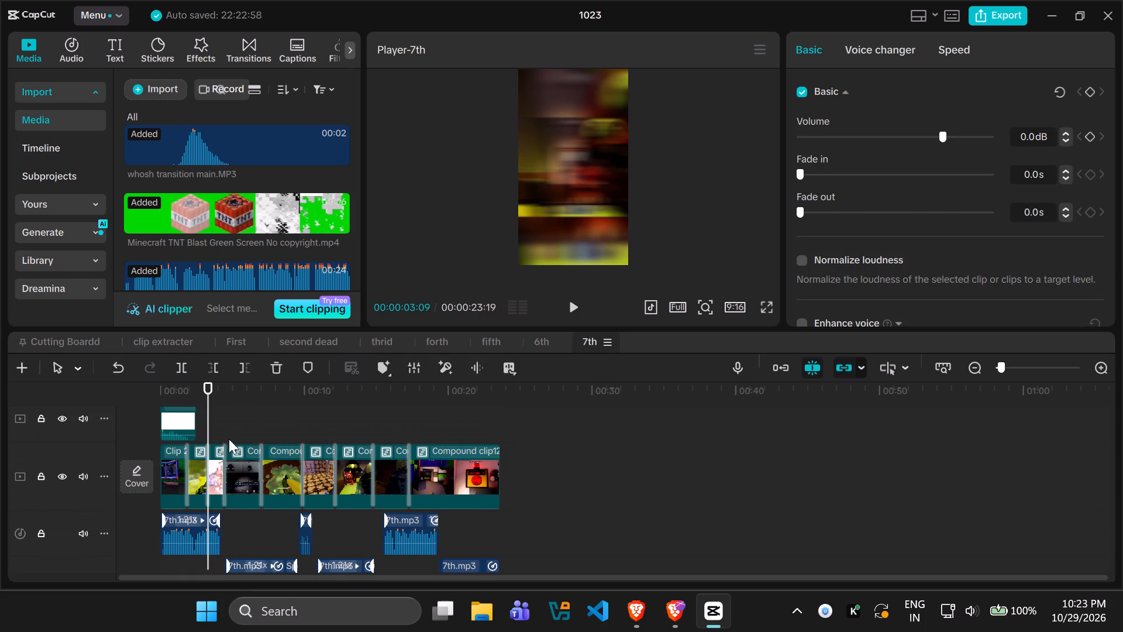
left_click(259, 425)
left_click_drag(259, 425, 253, 425)
key("ctrl+v")
Paste two more copies of the whosh sound at 00:00:09:06 and 00:00:11:16.
scroll(293, 441, "up", 11)
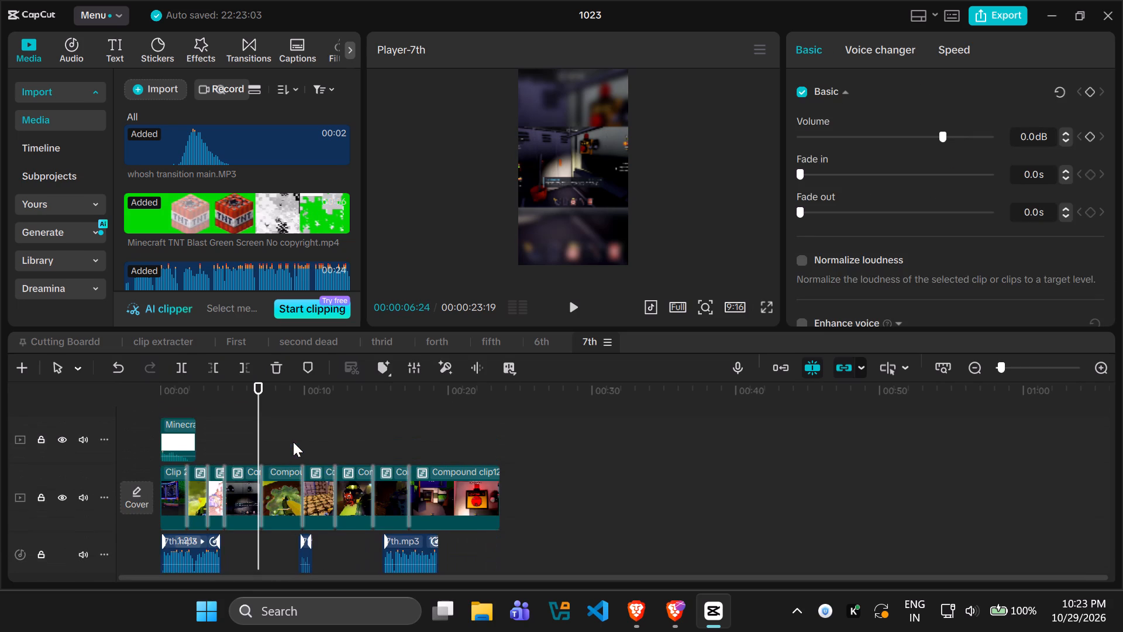
left_click(293, 442)
key("ctrl+v")
scroll(366, 488, "up", 6)
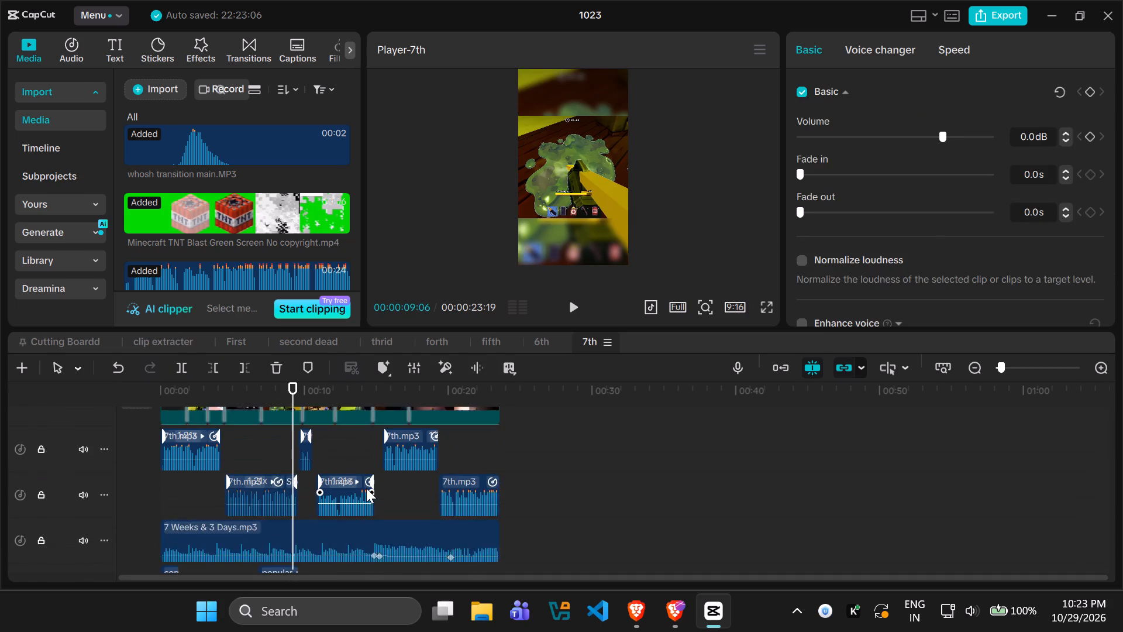
scroll(366, 488, "up", 5)
left_click(326, 445)
left_click(326, 445)
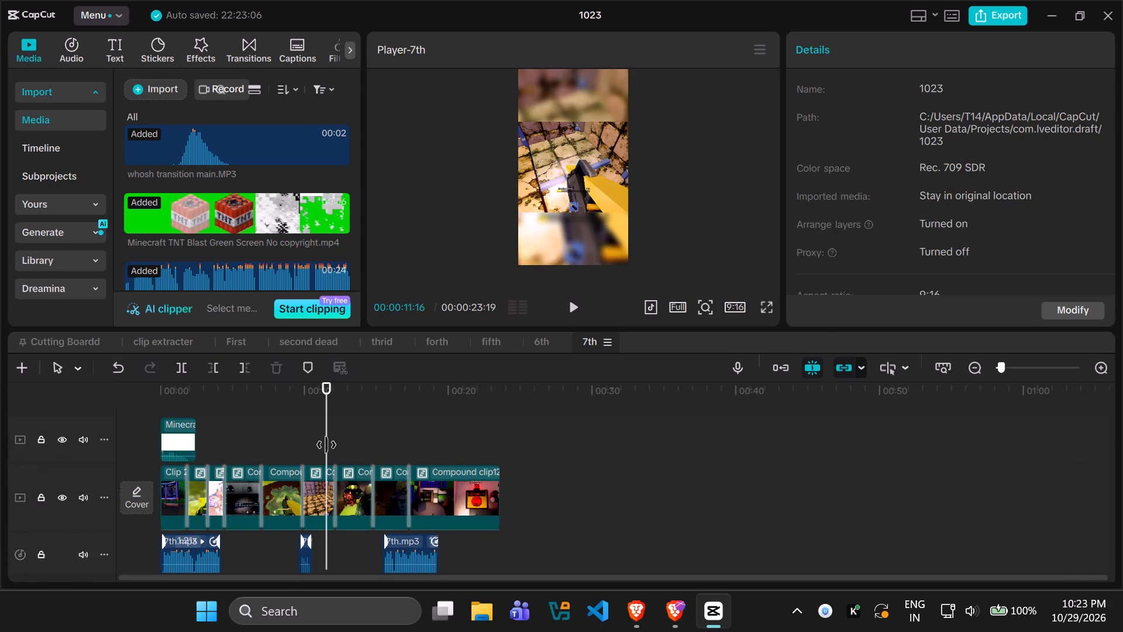
key("ctrl+v")
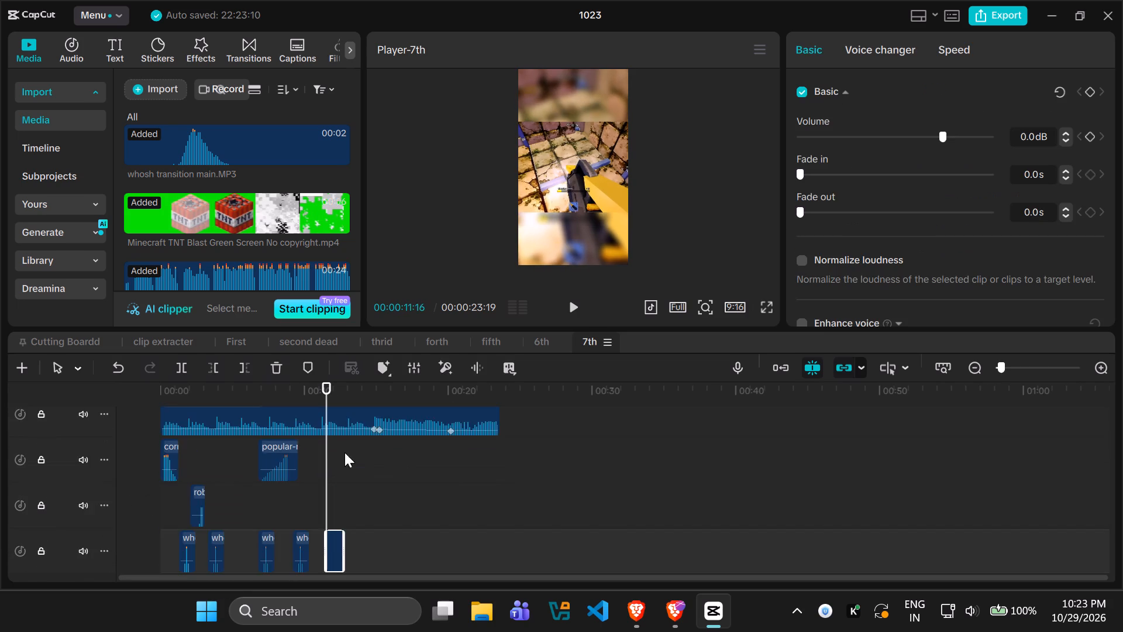
Paste further copies of the whosh sound at 00:00:14:17 and 00:00:16:20.
scroll(365, 490, "up", 12)
left_click(371, 465)
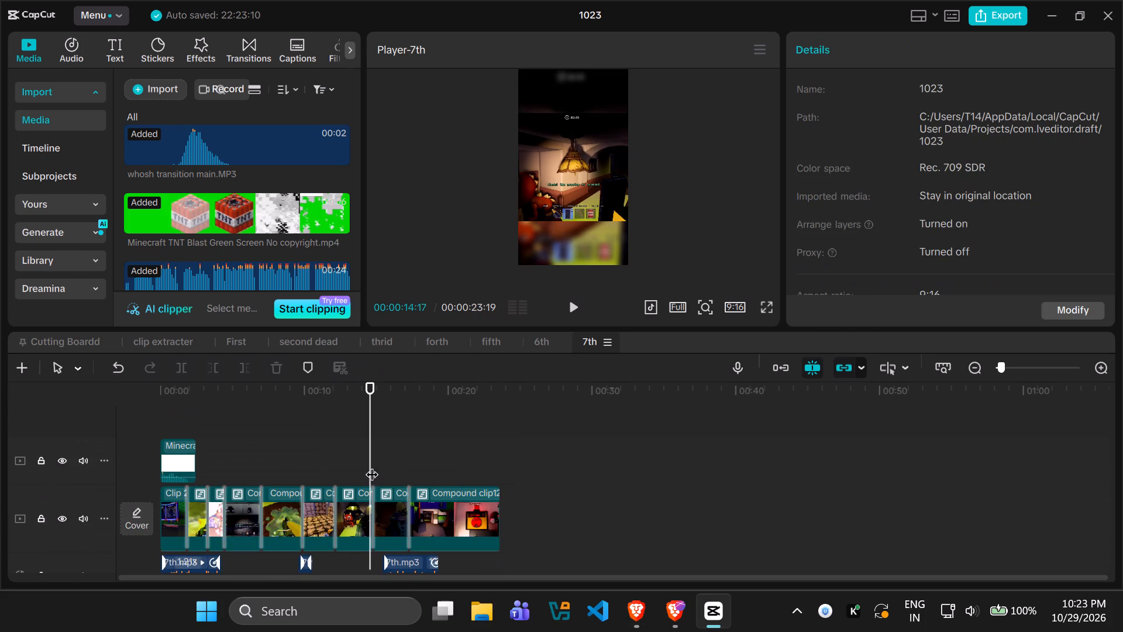
left_click(371, 465)
key("ctrl+v")
scroll(394, 452, "up", 6)
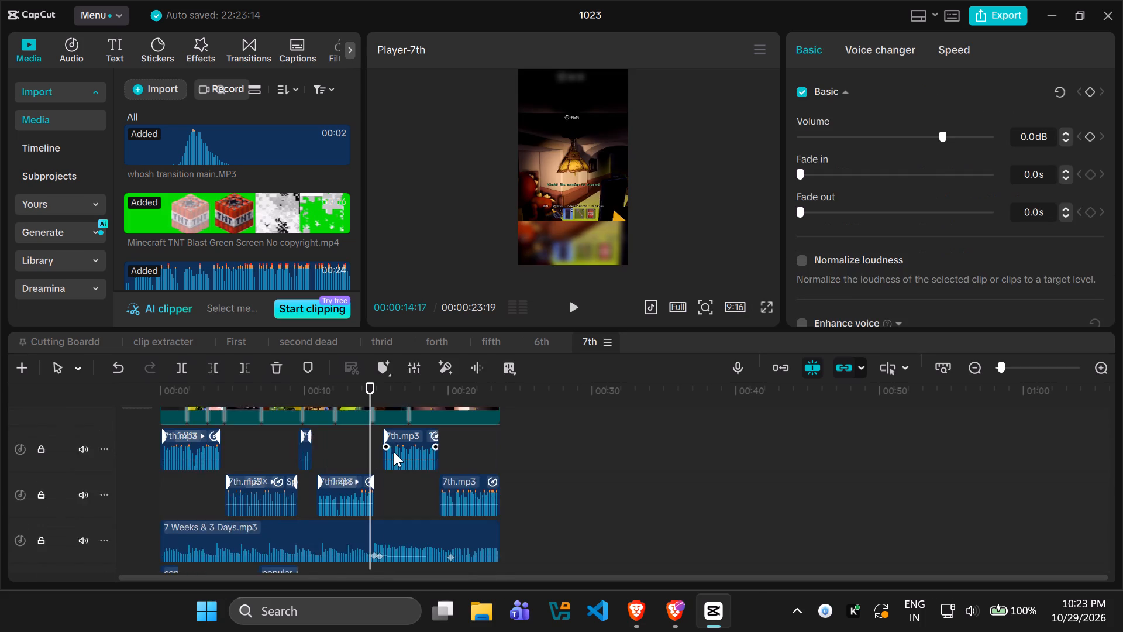
scroll(394, 452, "up", 4)
left_click(400, 430)
key("ctrl+v")
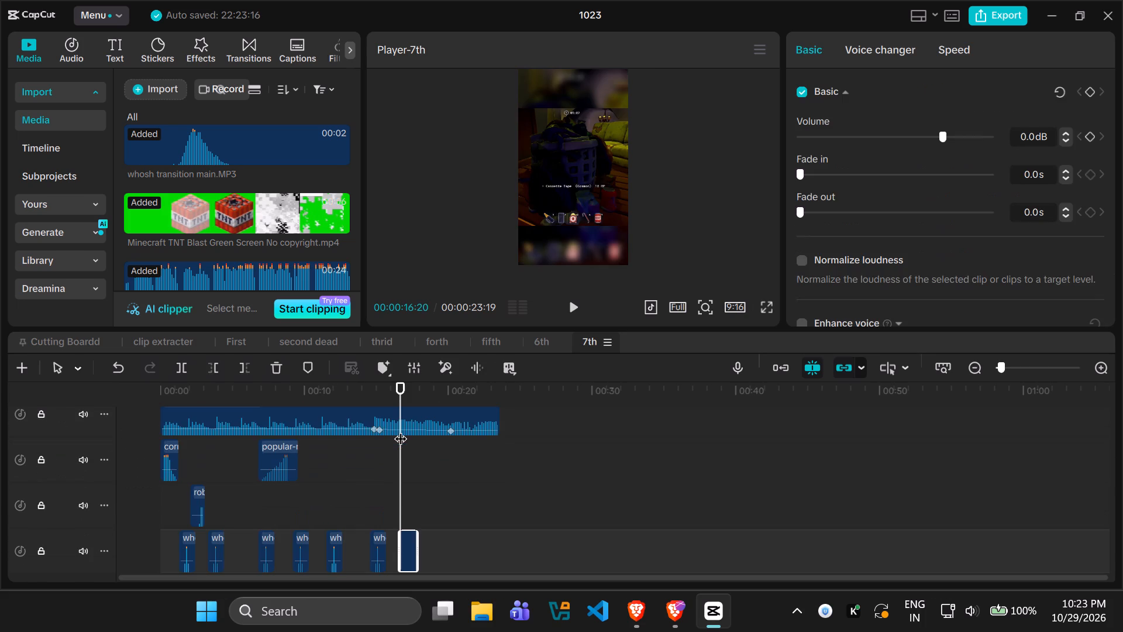
Play the video from the start to about 8 s to check the whosh sounds against the transitions.
left_click_drag(398, 490, 0, 484)
key("space")
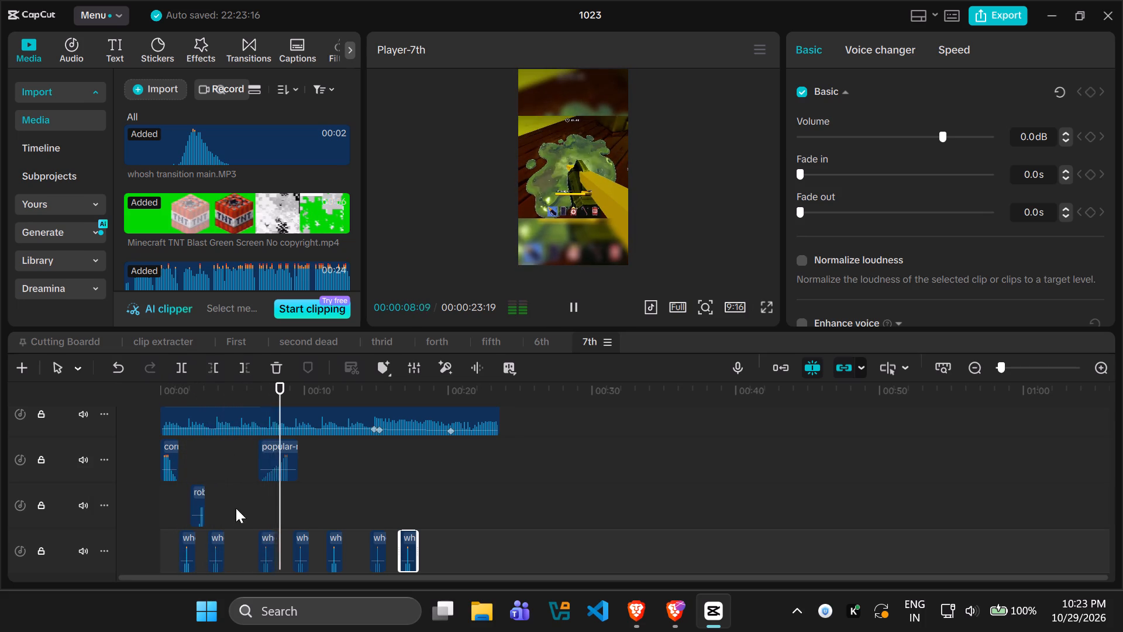
key("space")
scroll(250, 505, "up", 11)
scroll(247, 500, "down", 5)
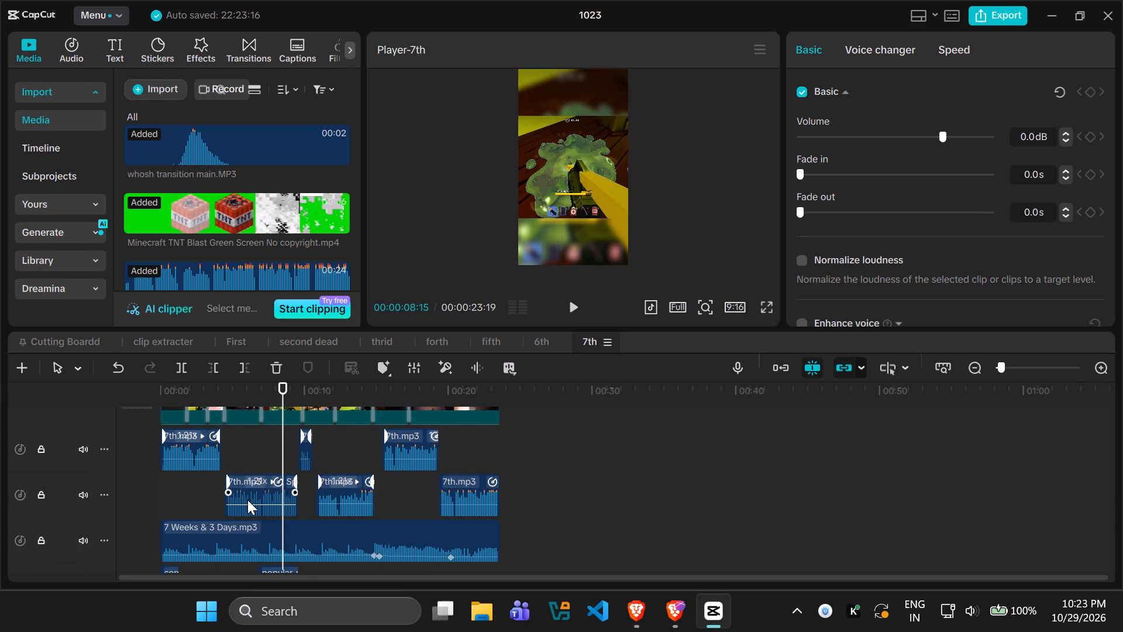
Play the video on from about 8 s to 14 s to check the sounds in the middle clips.
key("space")
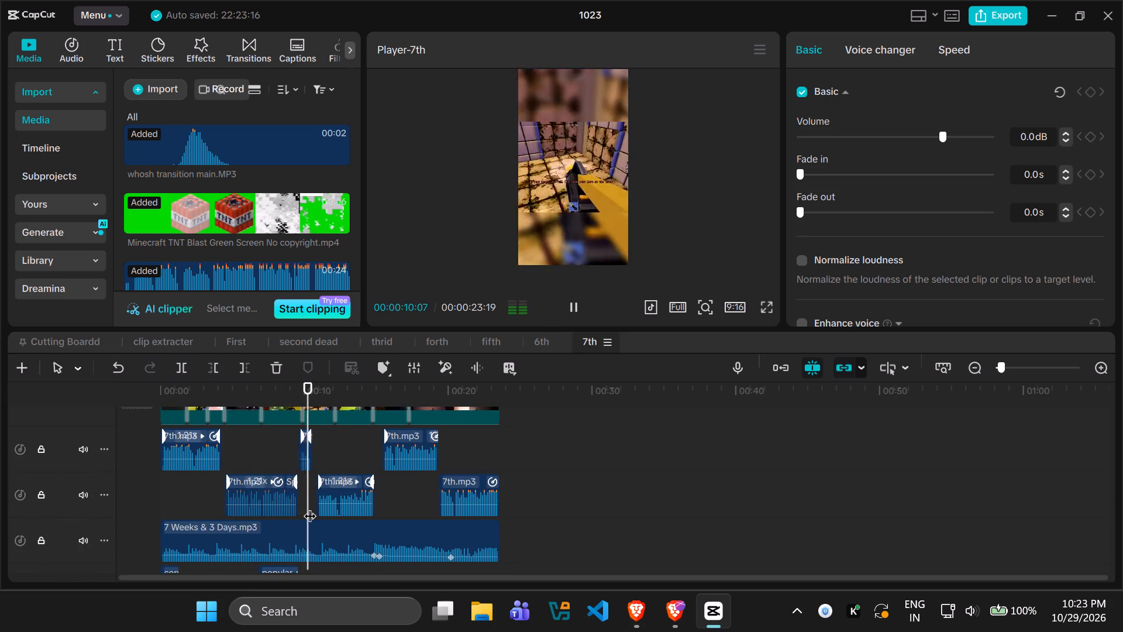
key("space")
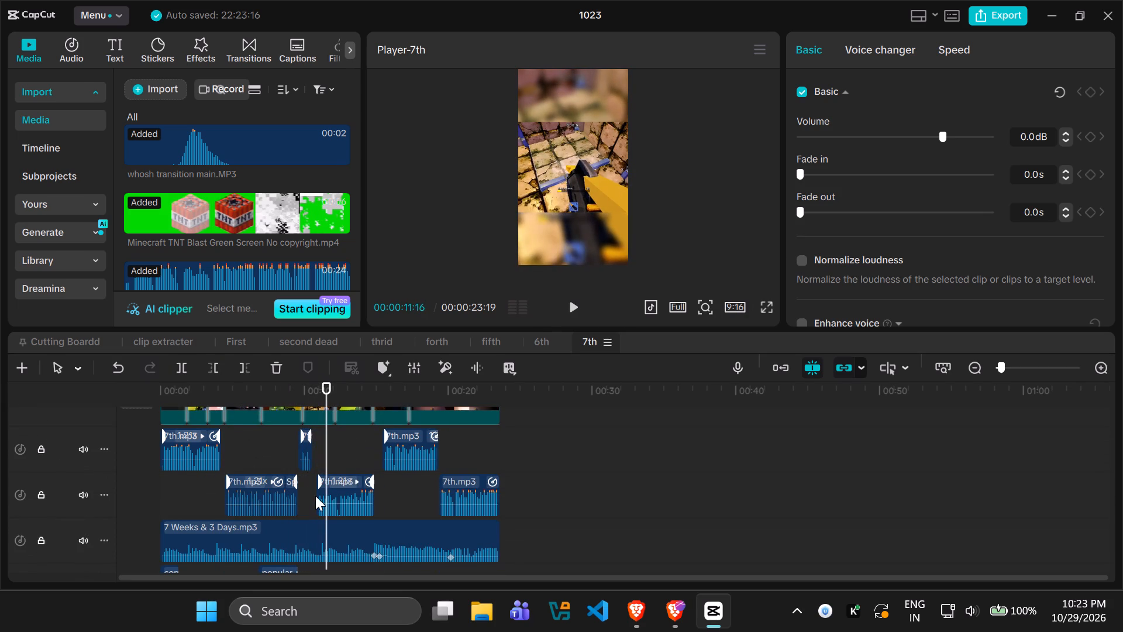
key("space")
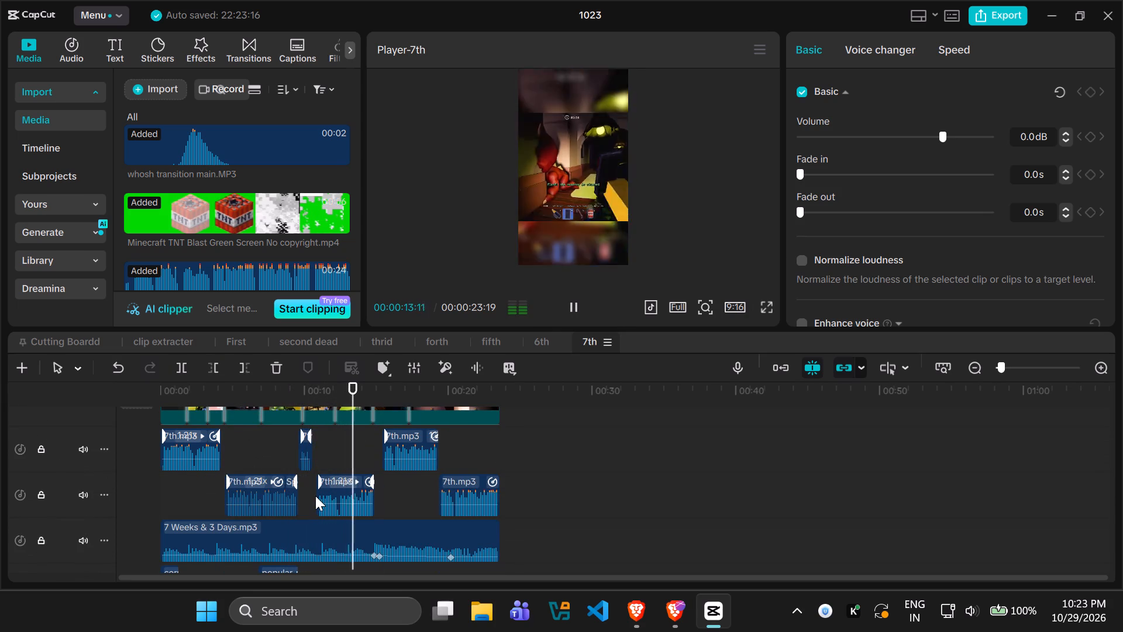
key("space")
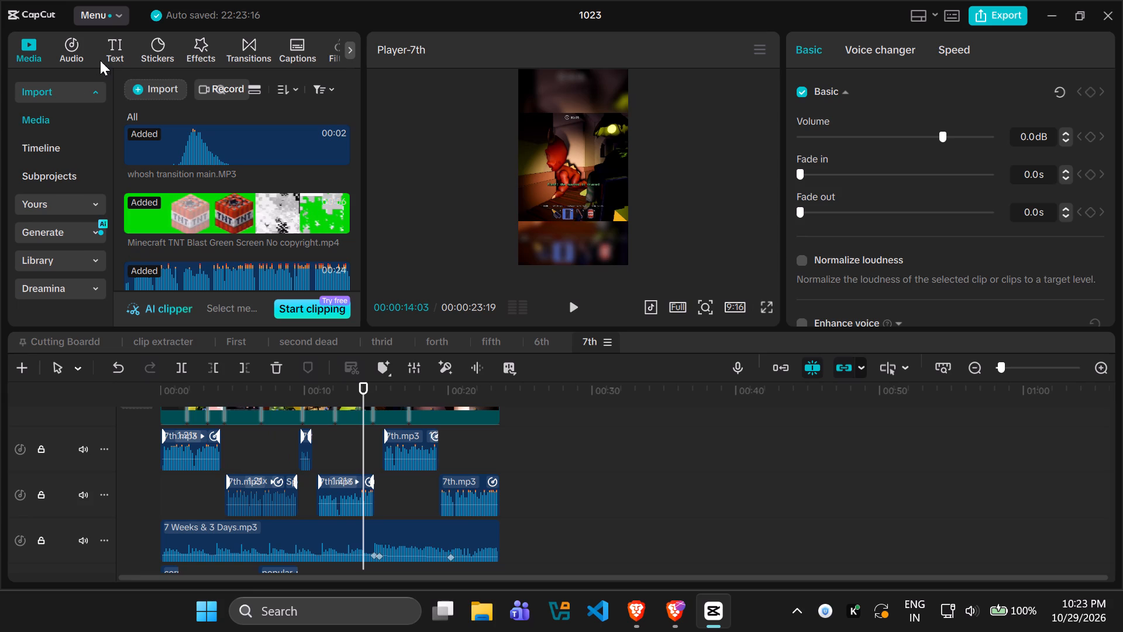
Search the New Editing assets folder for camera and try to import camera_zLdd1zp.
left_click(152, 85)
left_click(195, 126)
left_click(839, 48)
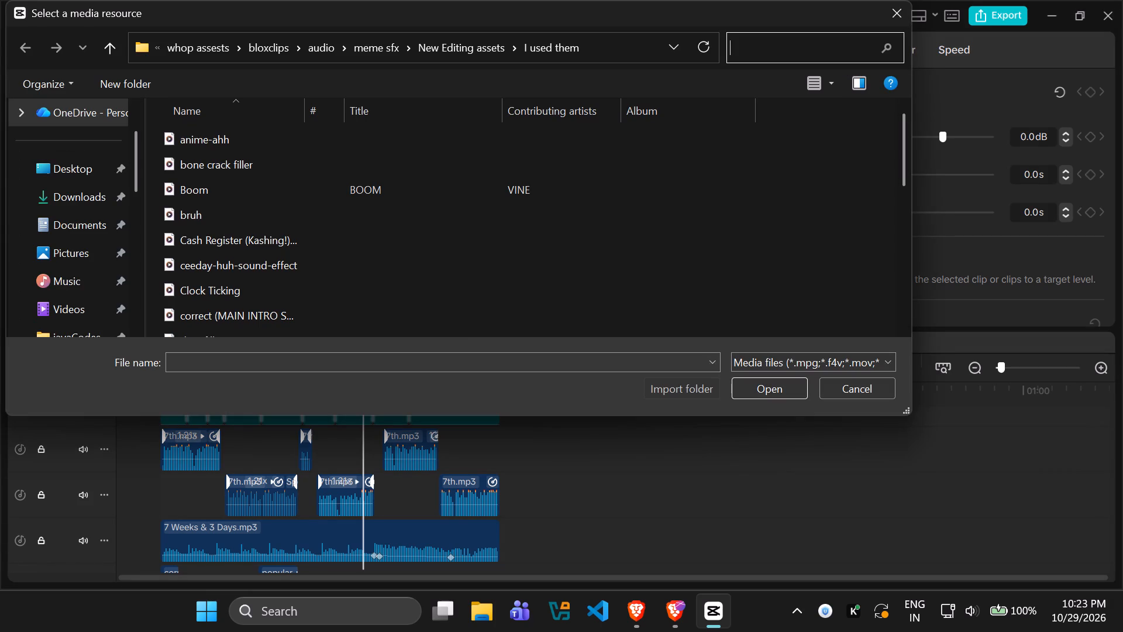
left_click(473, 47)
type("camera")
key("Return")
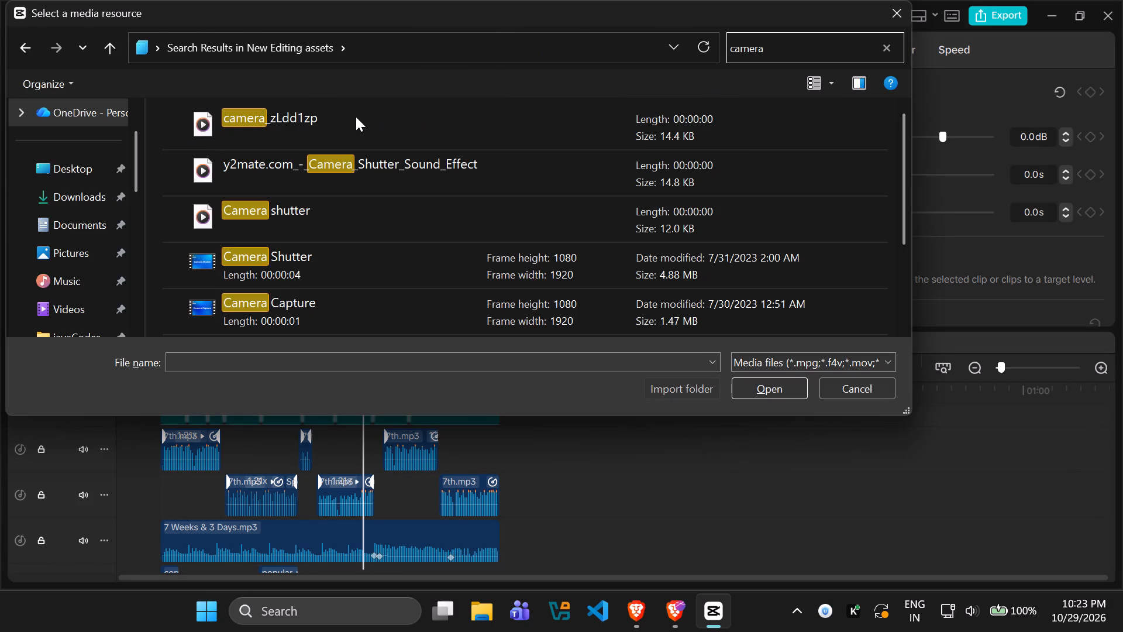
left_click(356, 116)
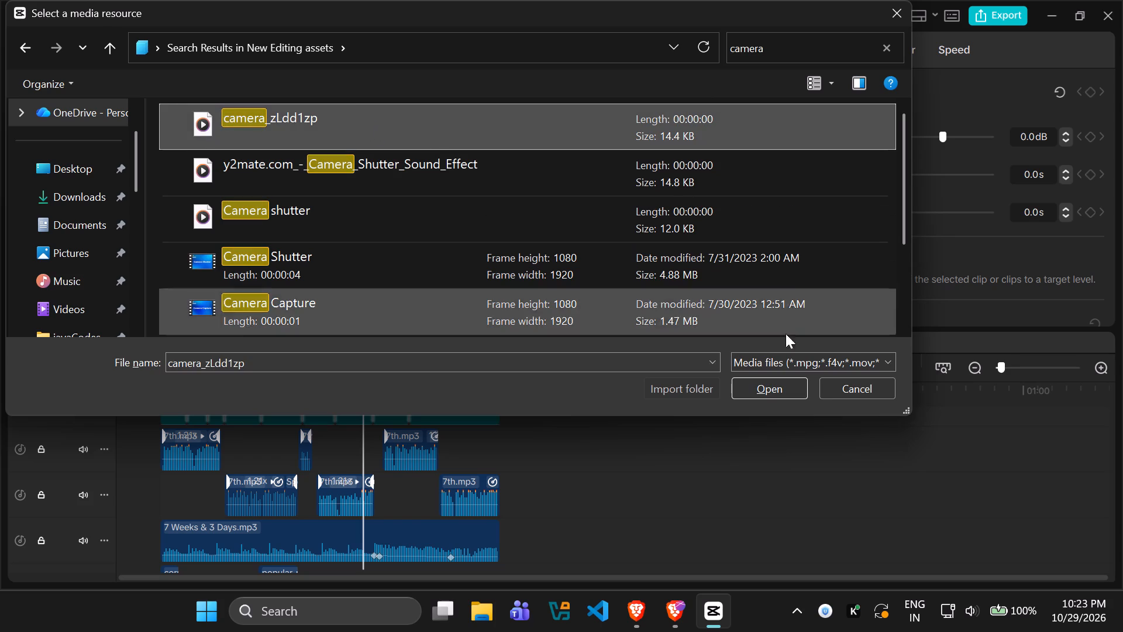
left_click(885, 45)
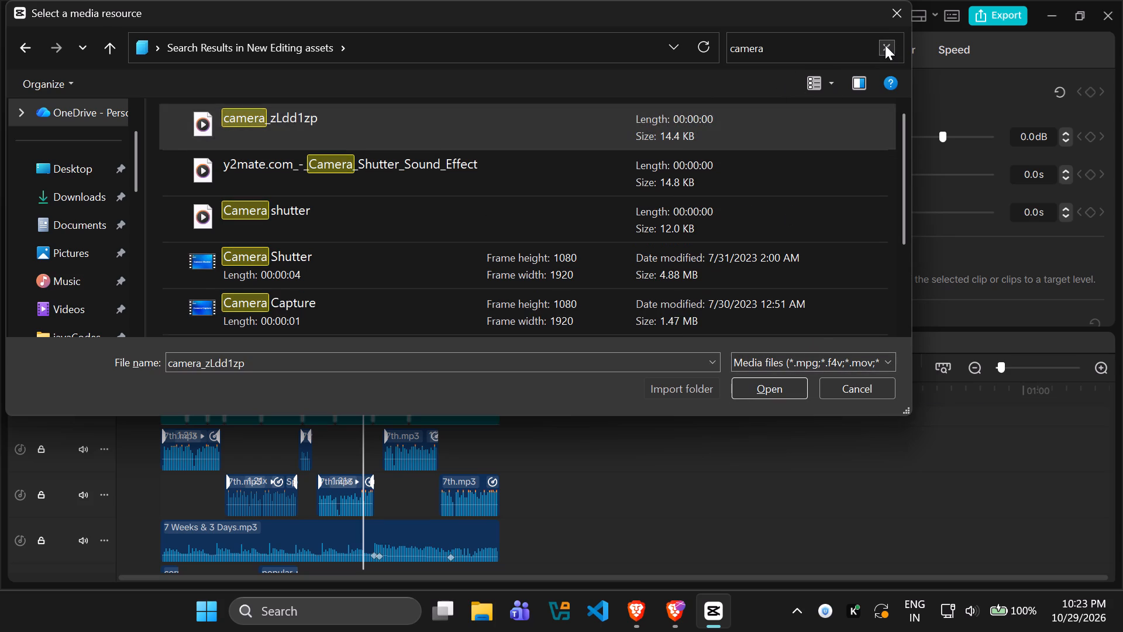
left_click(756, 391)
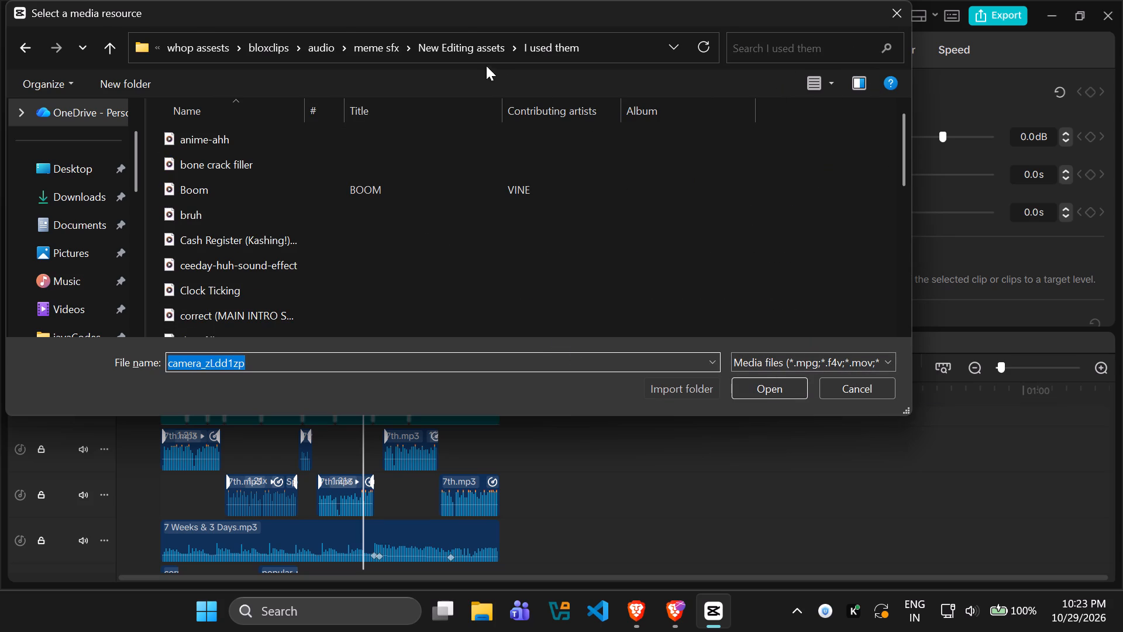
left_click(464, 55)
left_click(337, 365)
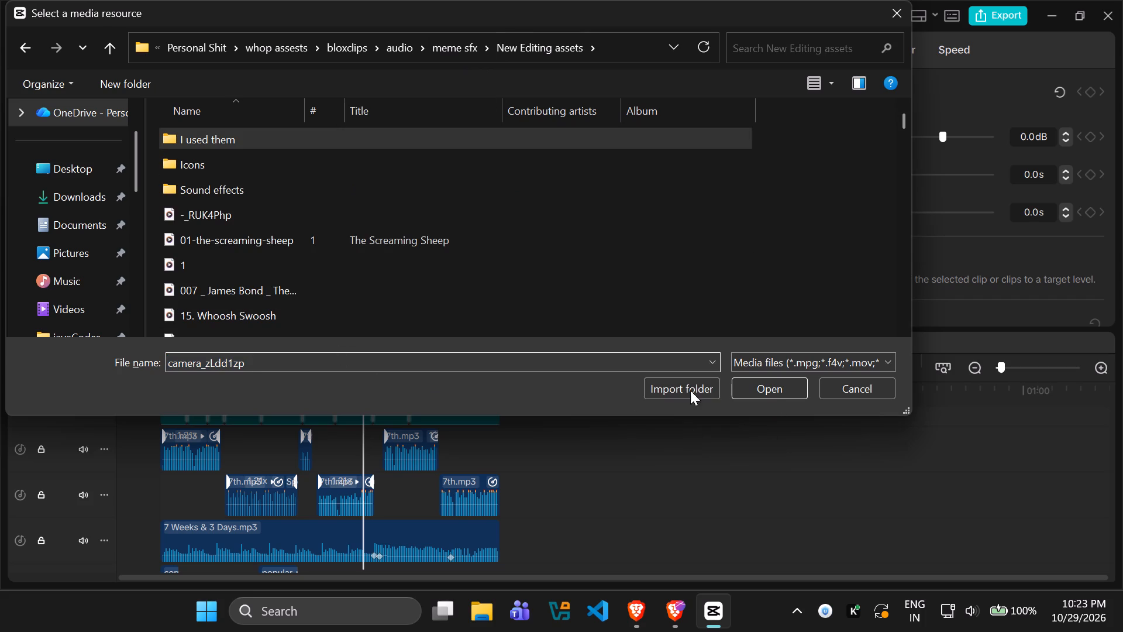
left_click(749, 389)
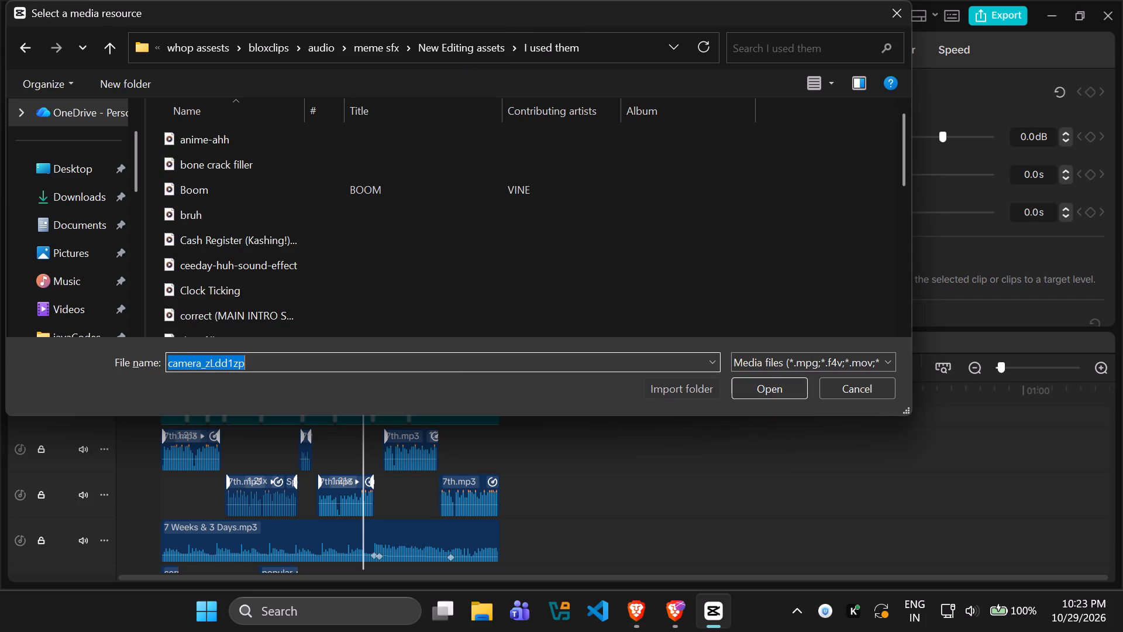
Import the Camera shutter sound from the full file list of the New Editing assets folder.
left_click(443, 355)
left_click(452, 45)
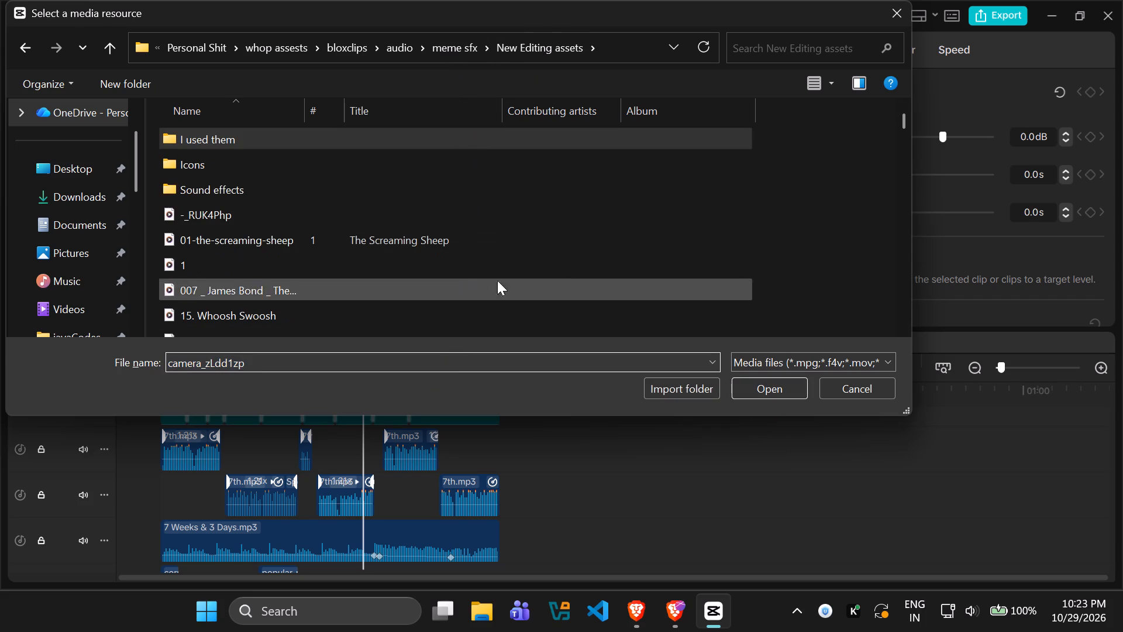
left_click(810, 219)
type("ca")
left_click(356, 130)
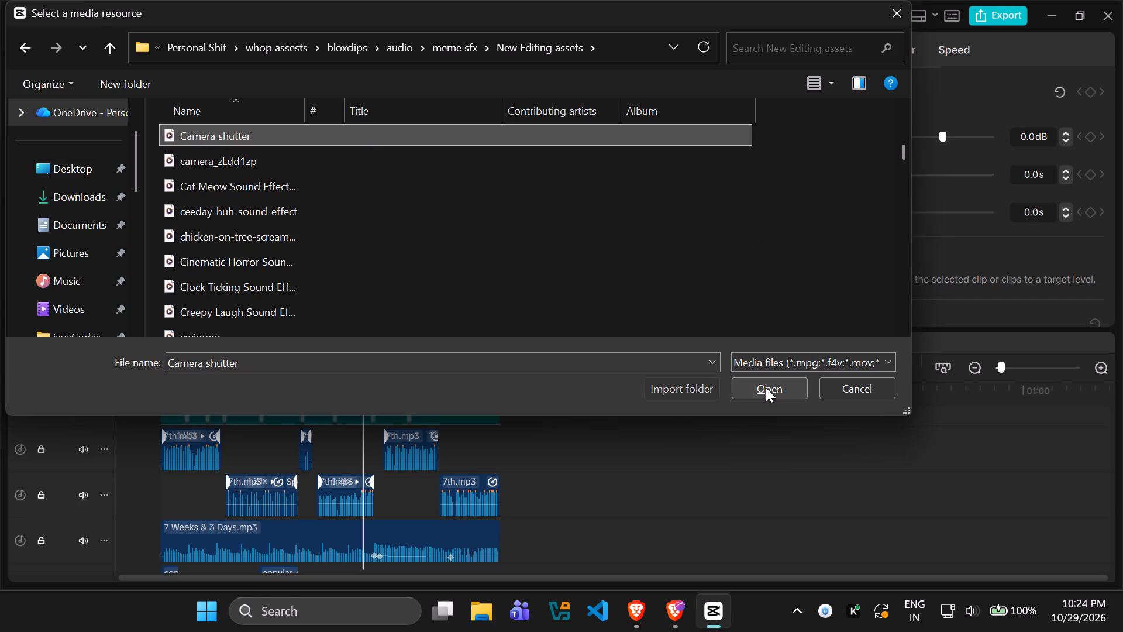
left_click(766, 387)
Place the Camera shutter sound at about 13 s on the roblox death sound's track and check its timing in playback.
left_click_drag(169, 243, 398, 461)
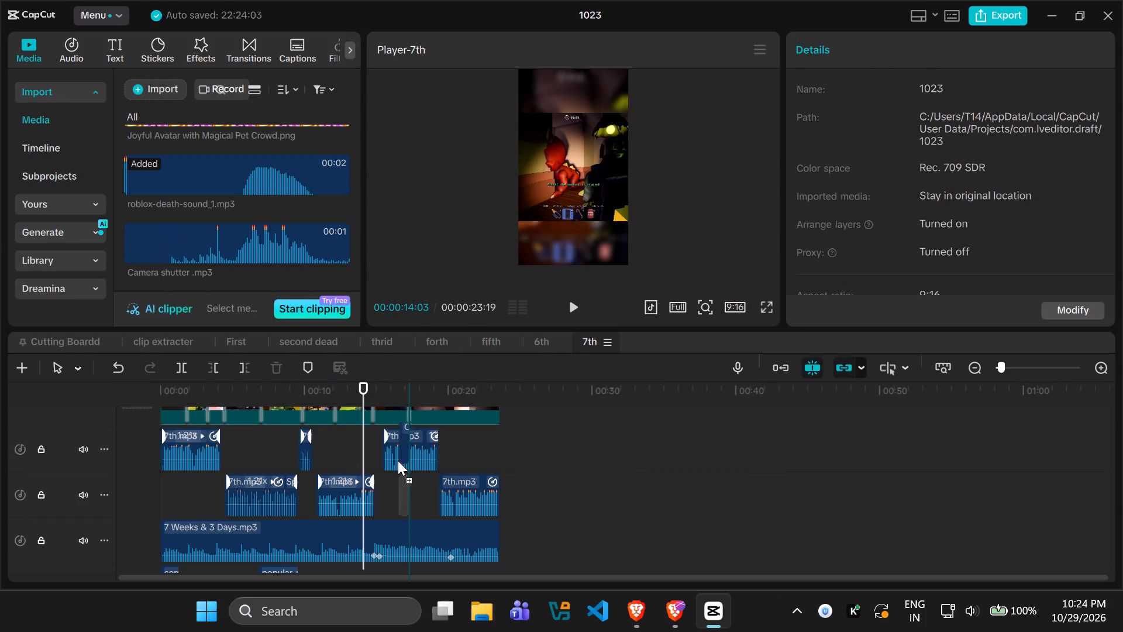
left_click_drag(398, 461, 352, 548)
scroll(392, 478, "down", 5)
left_click_drag(365, 503, 346, 503)
key("space")
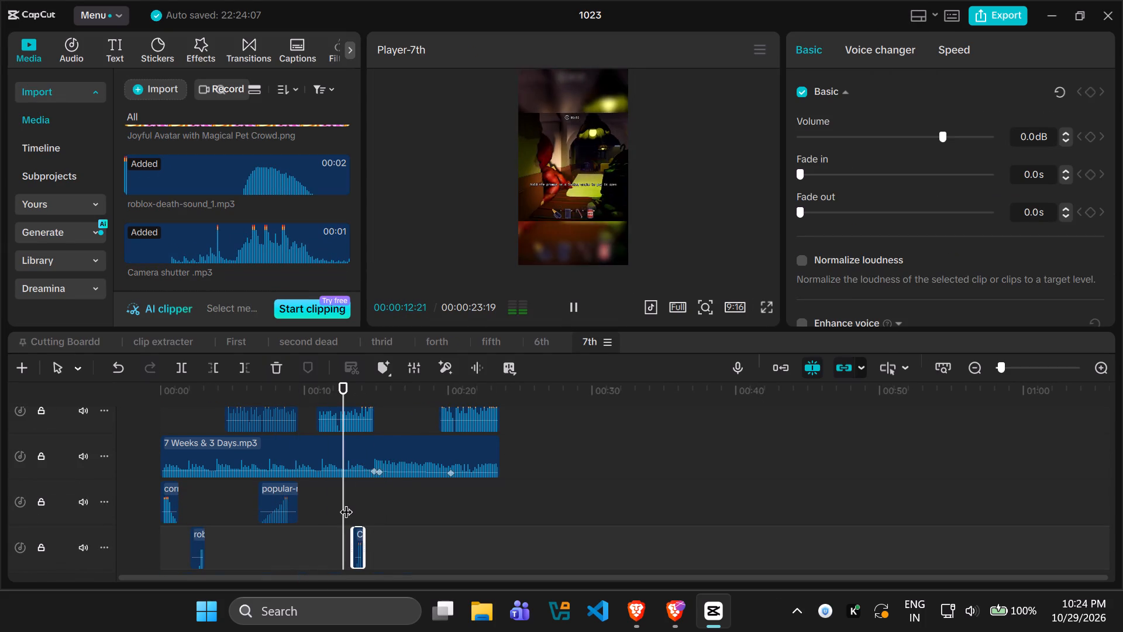
key("space")
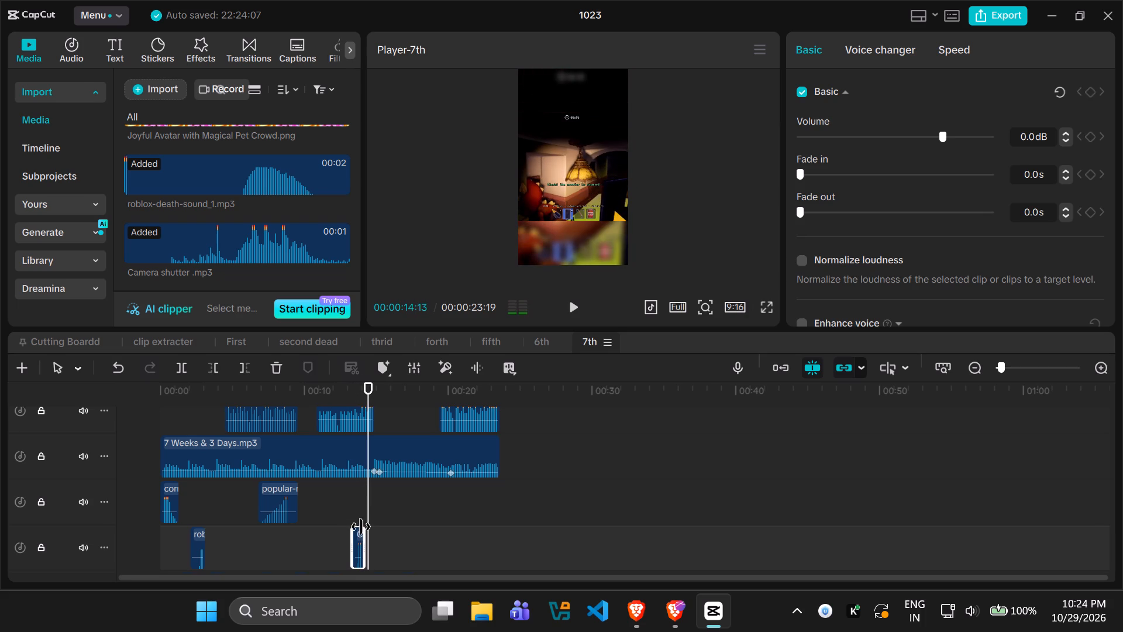
left_click_drag(356, 540, 349, 541)
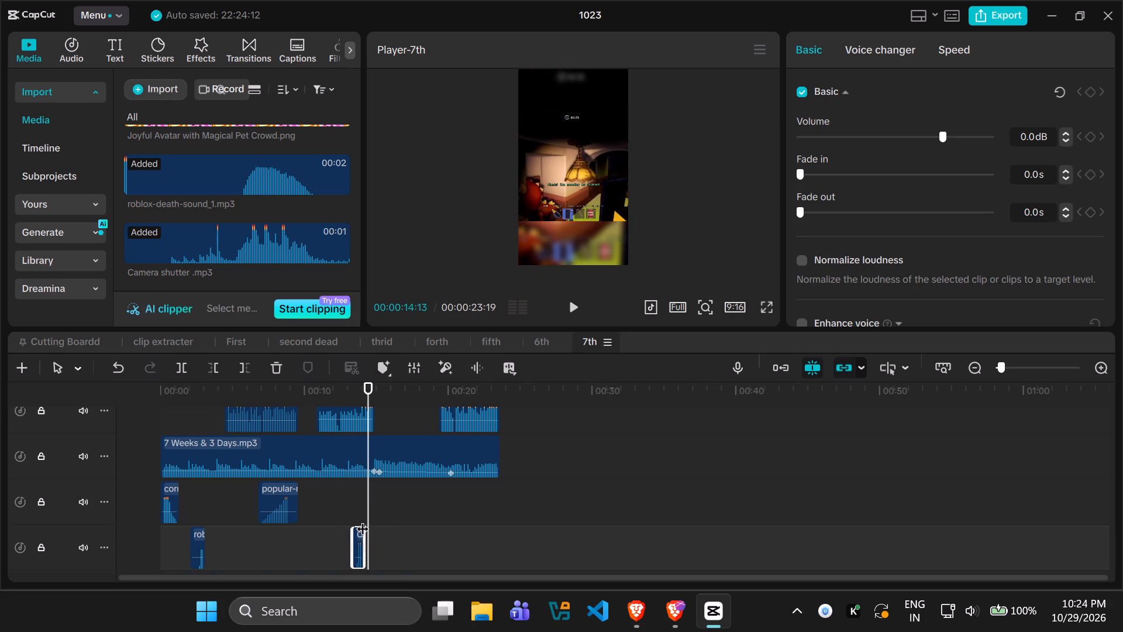
Play on to about 17 s, then search the I used them folder for kashing and import the Cash Register (Kashing!) sound.
key("space")
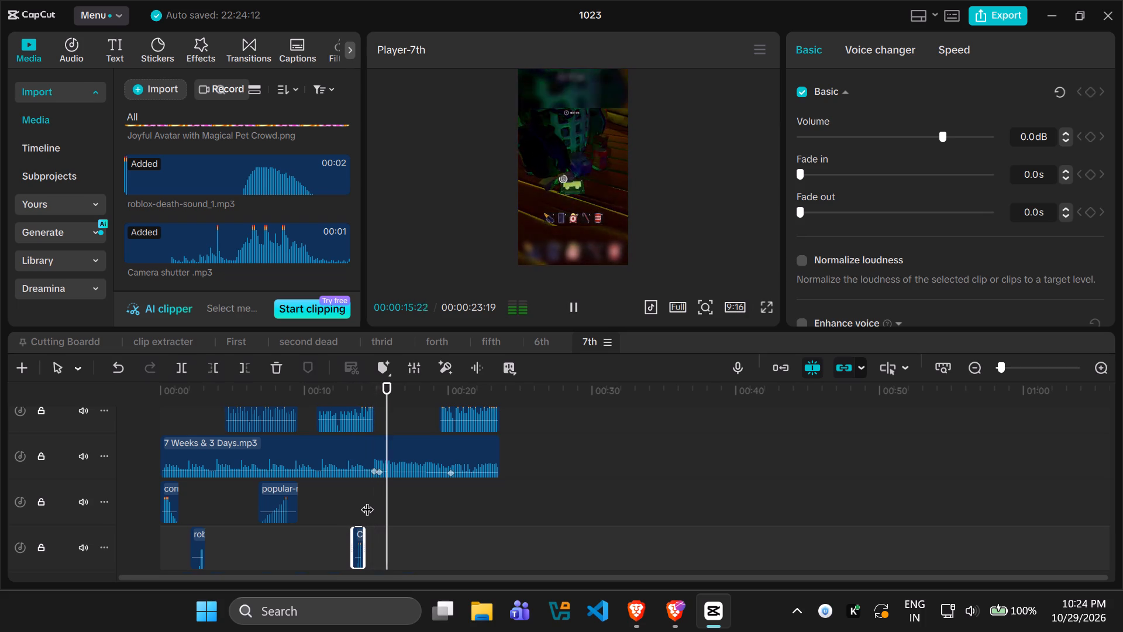
key("space")
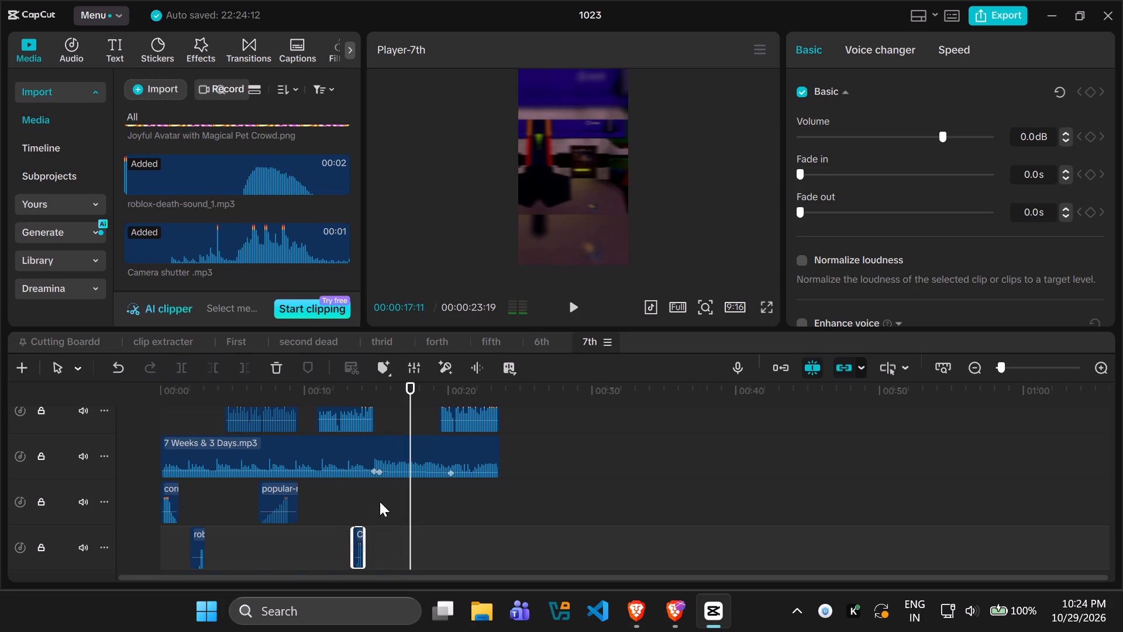
left_click_drag(404, 507, 397, 507)
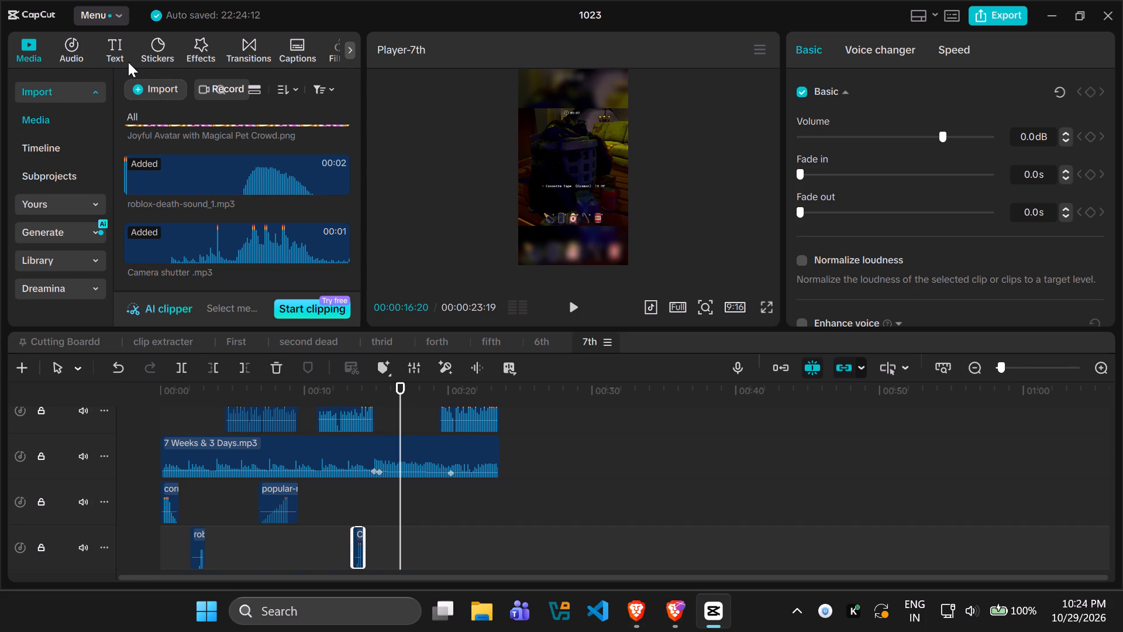
left_click(153, 79)
left_click(181, 116)
double_click(410, 143)
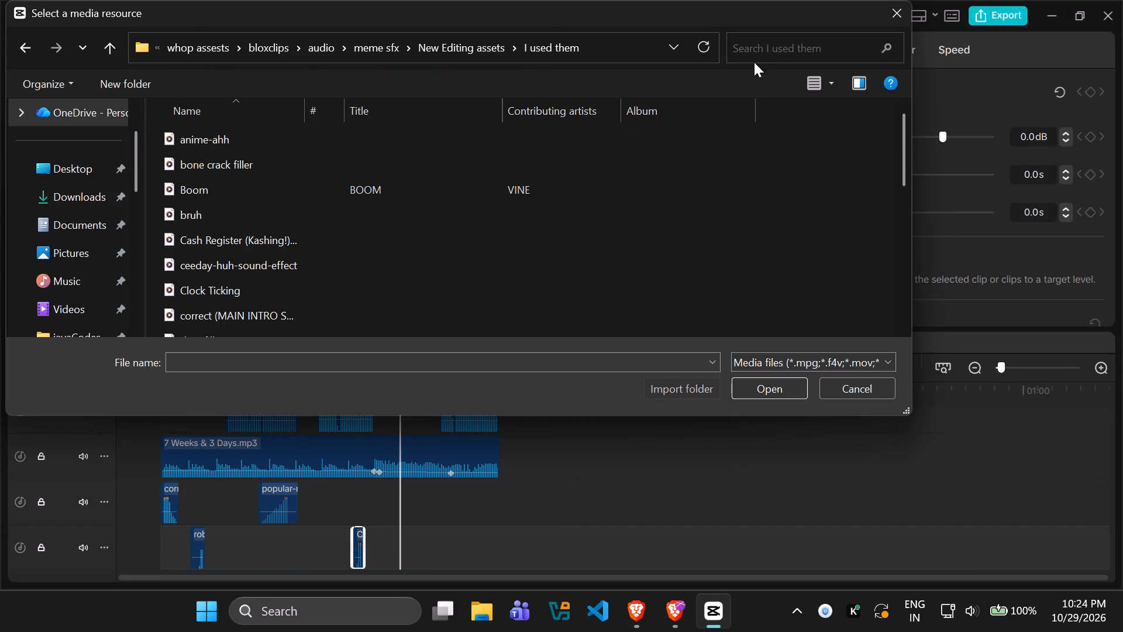
left_click(762, 56)
left_click(769, 42)
type("kashing")
key("Return")
left_click(646, 109)
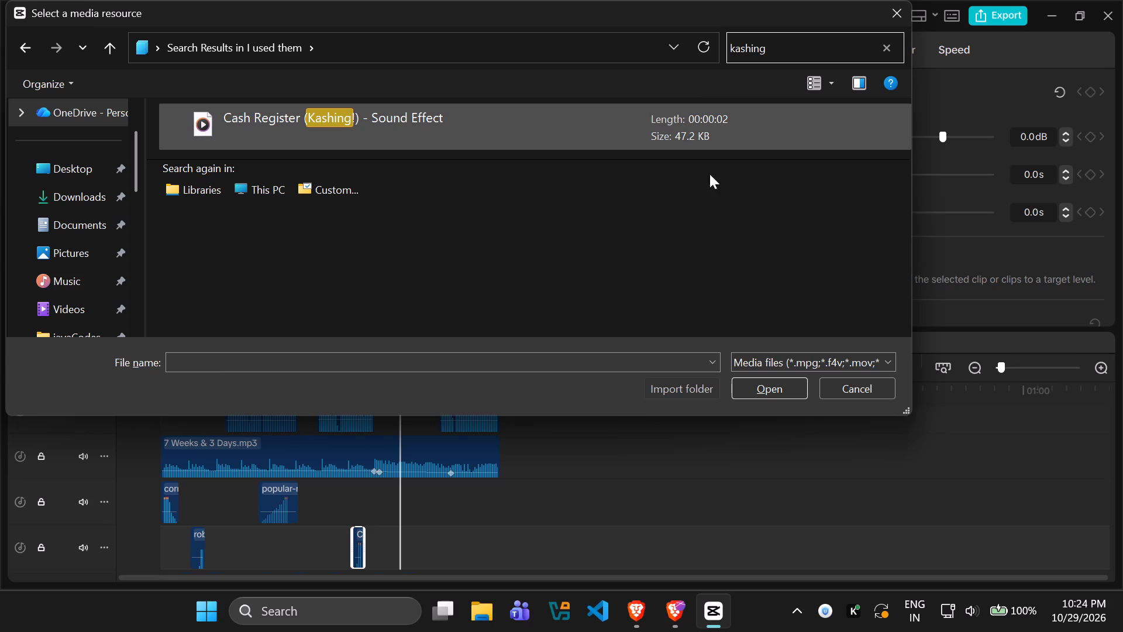
left_click(776, 380)
Place the Cash Register (Kashing!) sound after the camera shutter at about 15.5 s and play the following section.
left_click_drag(183, 139, 387, 543)
key("space")
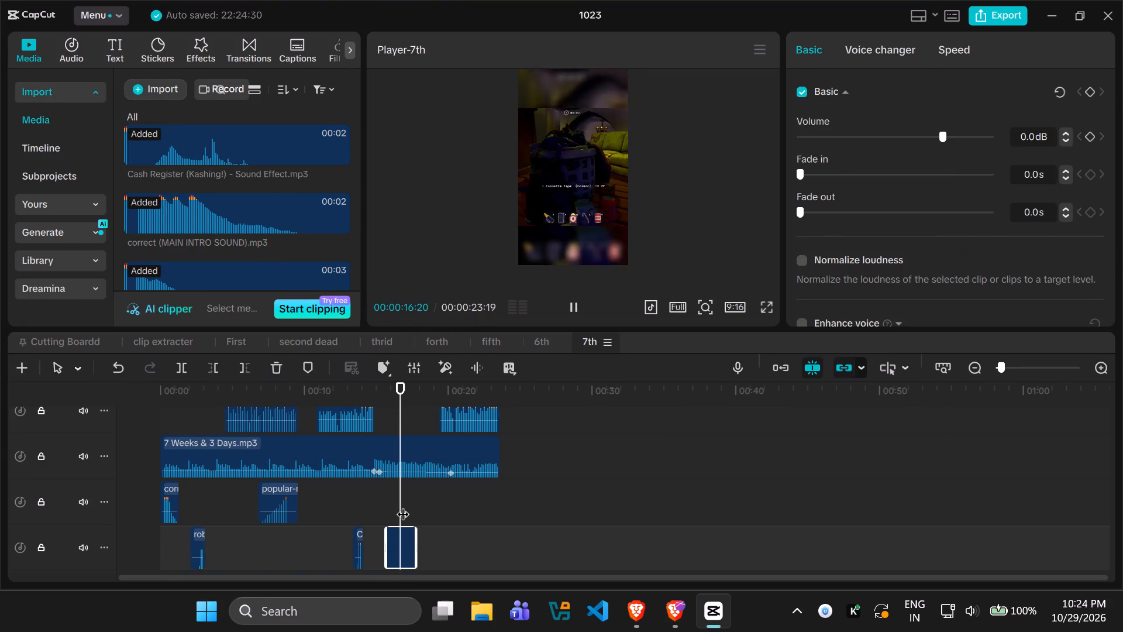
key("space")
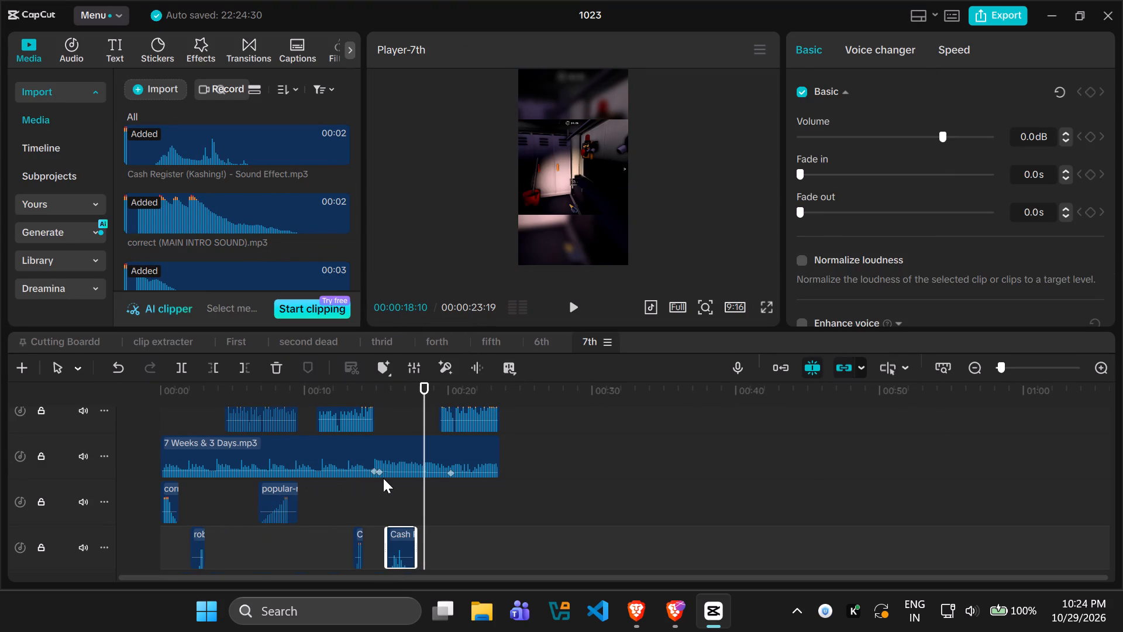
key("space")
key("space")
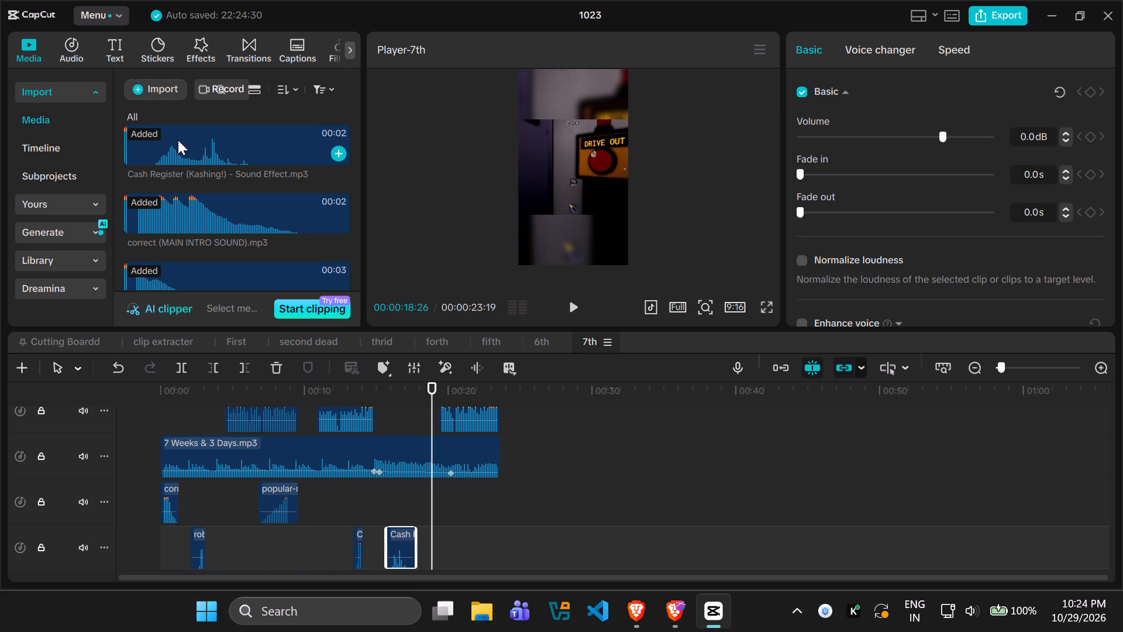
Add the Faah sound from the imported media after the roblox death sound at about 4.3 s on the same track.
scroll(182, 181, "down", 2)
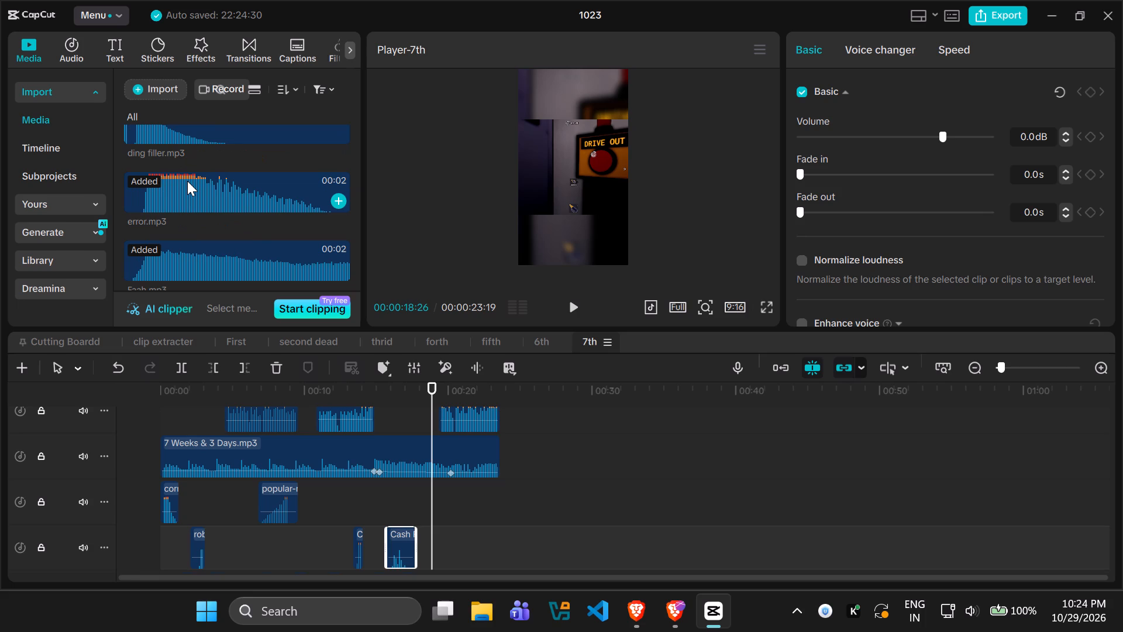
scroll(214, 246, "down", 1)
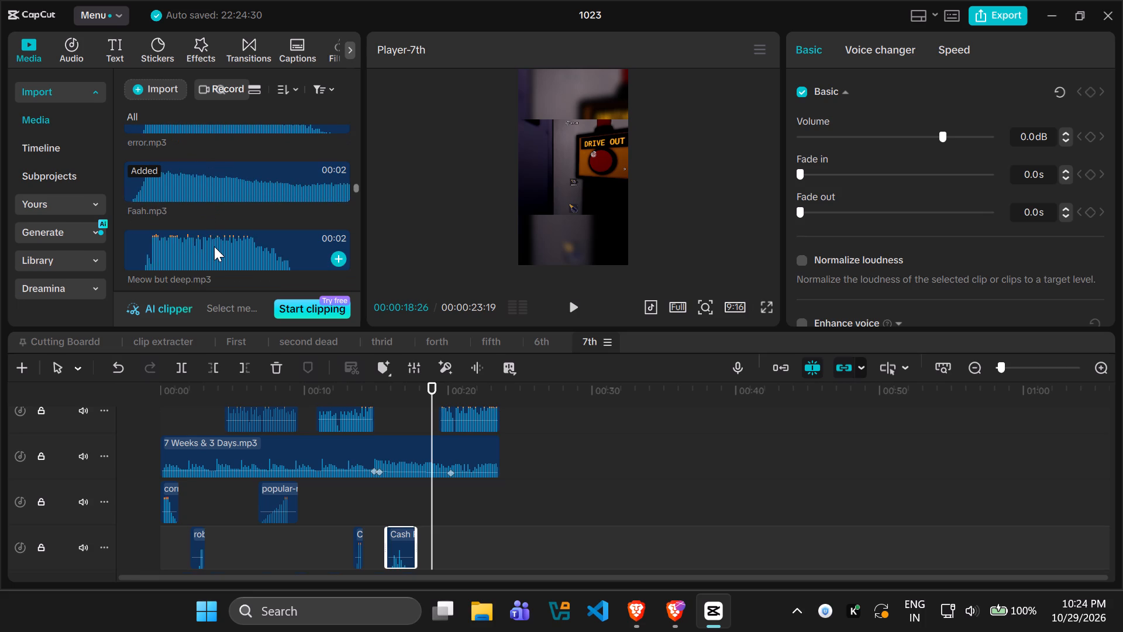
left_click_drag(200, 182, 241, 538)
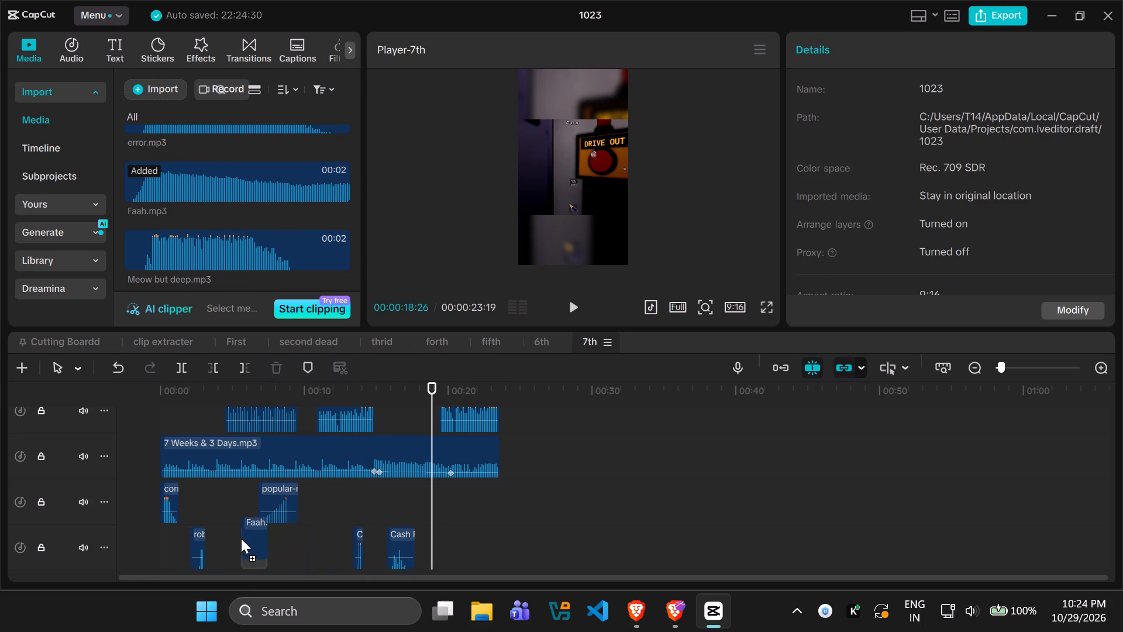
left_click_drag(241, 538, 226, 539)
Play the video from the start and shift the Faah sound earlier to about 4 s.
left_click_drag(435, 483, 95, 492)
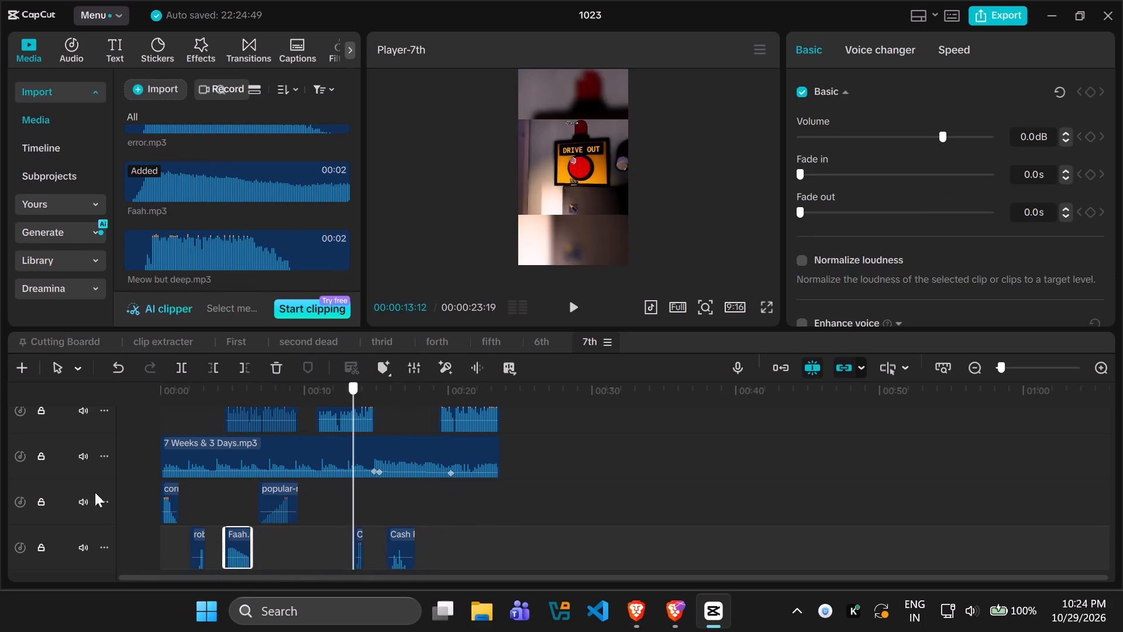
left_click_drag(95, 492, 36, 492)
left_click(573, 299)
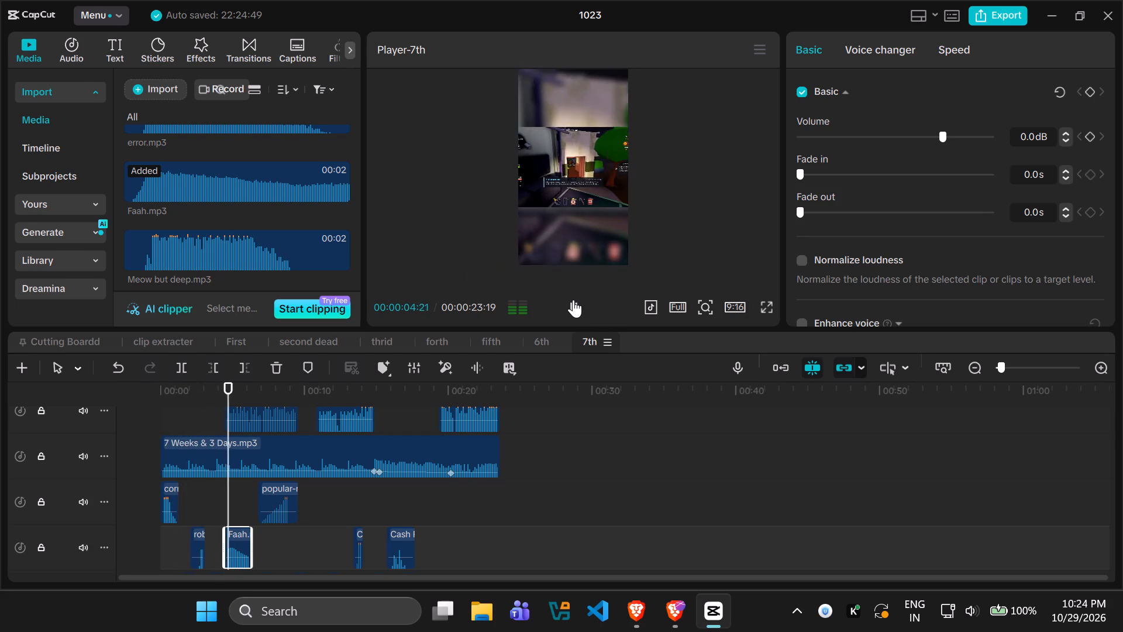
left_click_drag(234, 535, 228, 535)
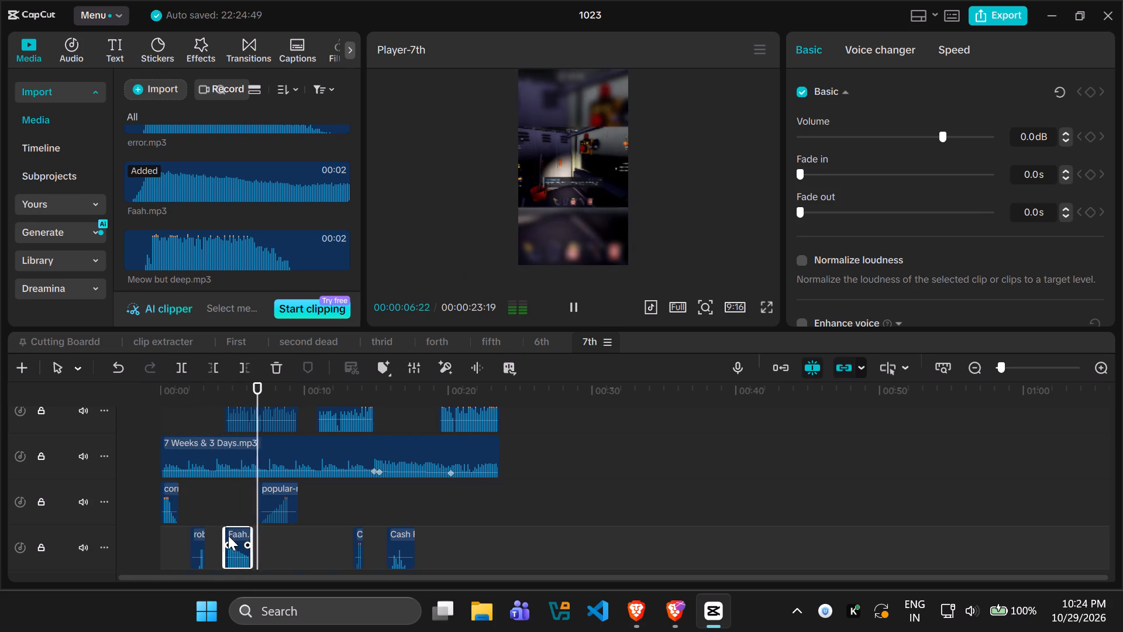
left_click_drag(228, 535, 225, 535)
Play on past the Camera shutter sound and nudge that sound slightly earlier on its track.
left_click(573, 304)
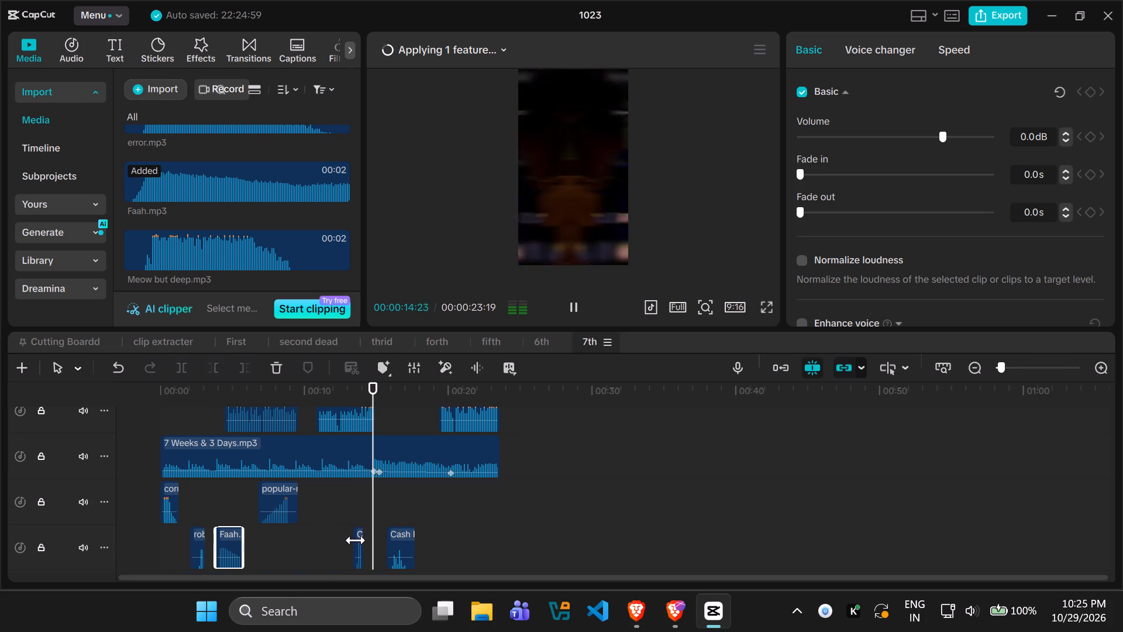
left_click_drag(358, 541, 353, 541)
left_click_drag(357, 534, 353, 532)
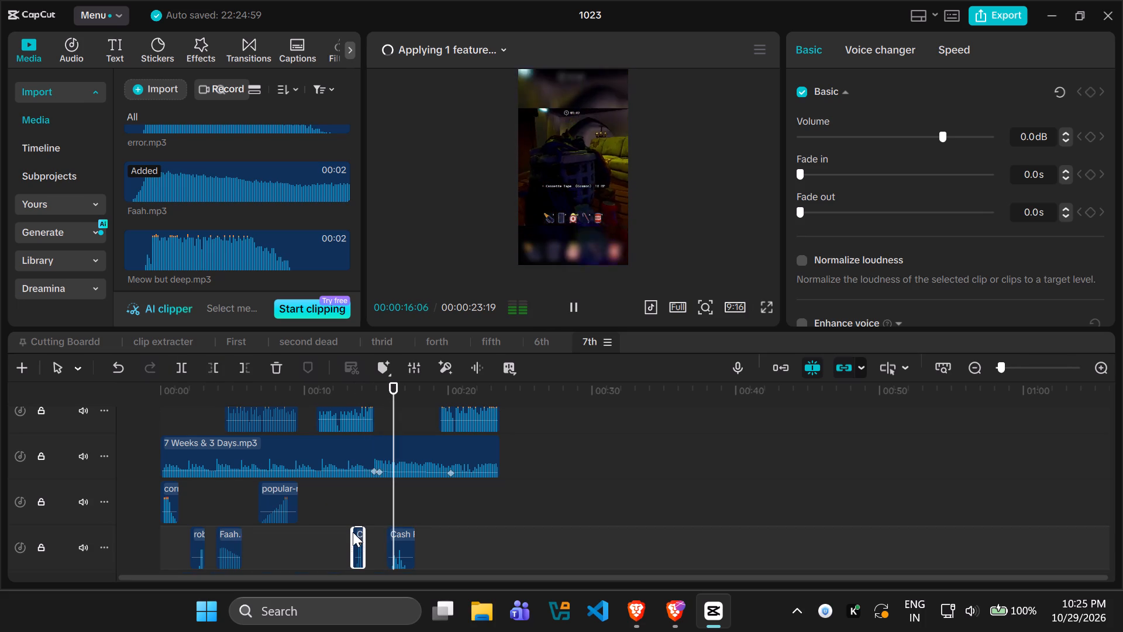
Nudge the Camera shutter sound slightly earlier on its track.
left_click_drag(353, 532, 349, 531)
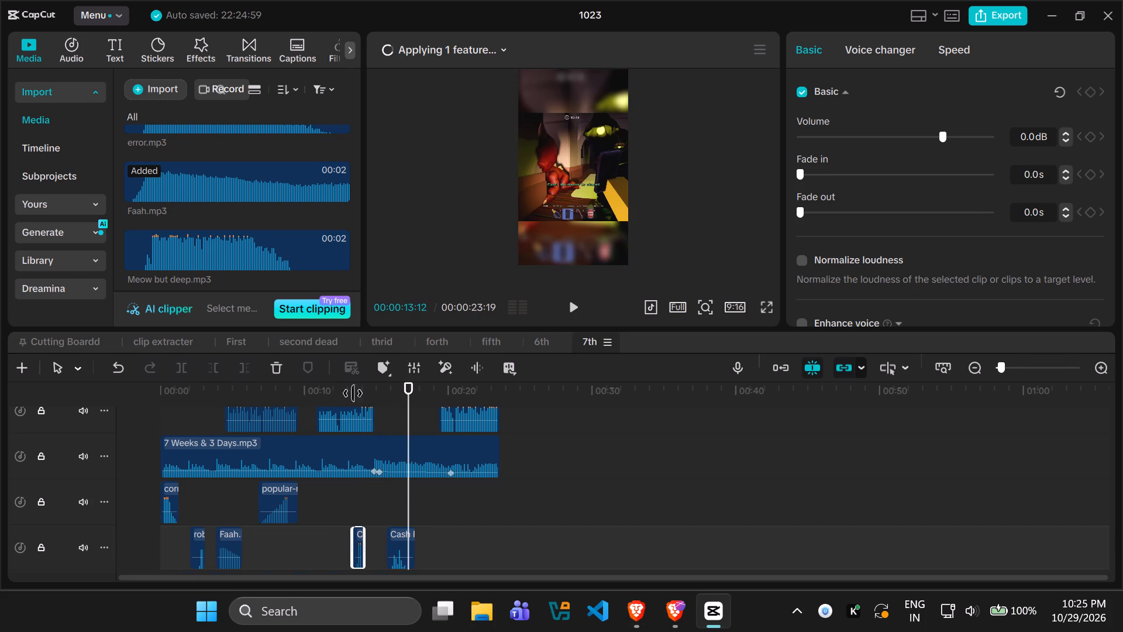
Add the punch filler sound twice on the lowest sound-effect track, at about 9.7 s and about 20 s.
scroll(253, 195, "down", 2)
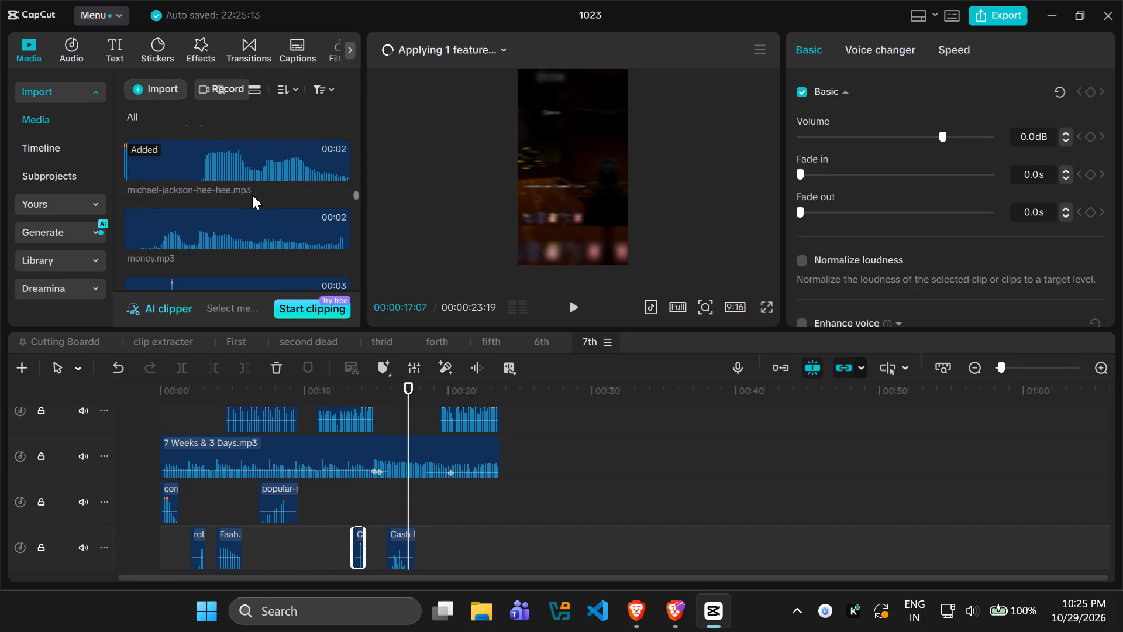
scroll(228, 222, "down", 1)
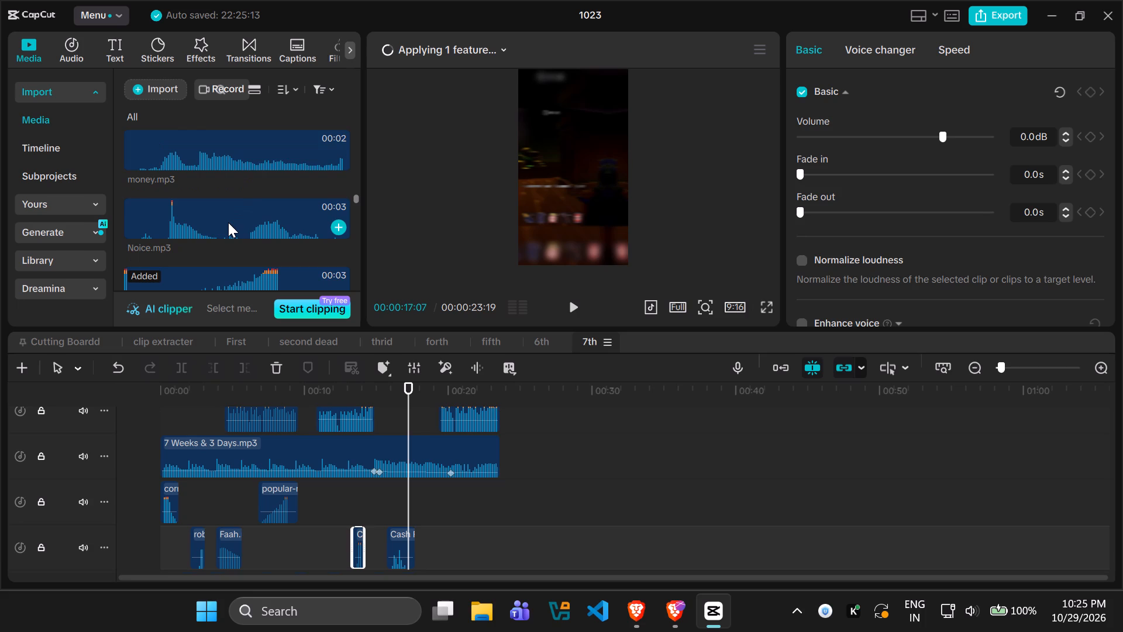
scroll(228, 222, "down", 2)
left_click_drag(209, 193, 277, 304)
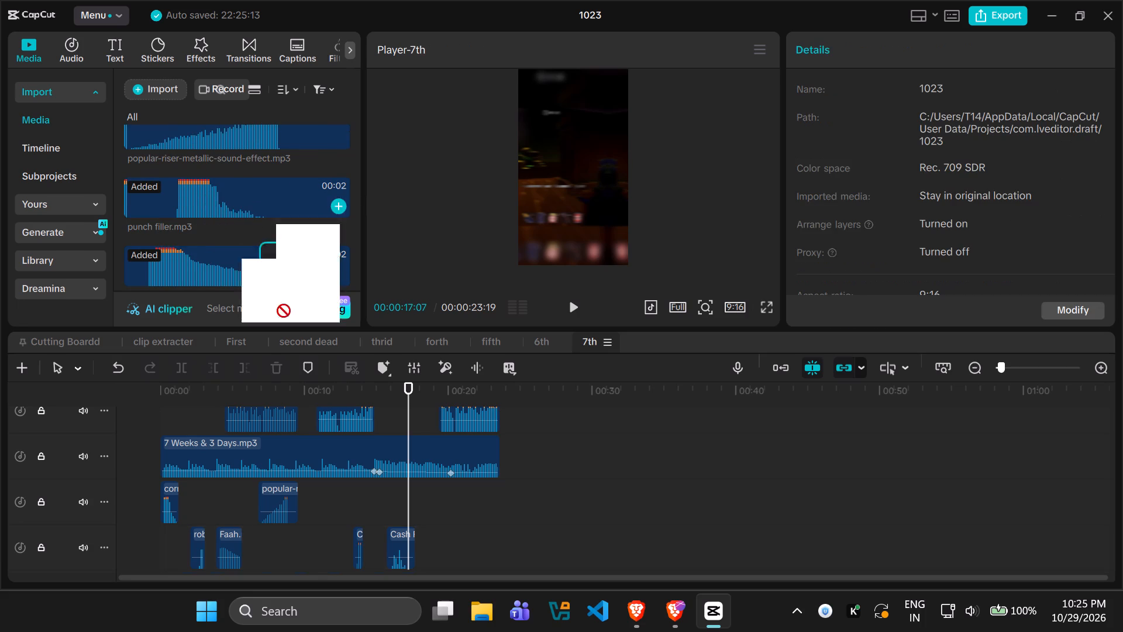
left_click_drag(277, 304, 295, 548)
left_click_drag(191, 209, 453, 545)
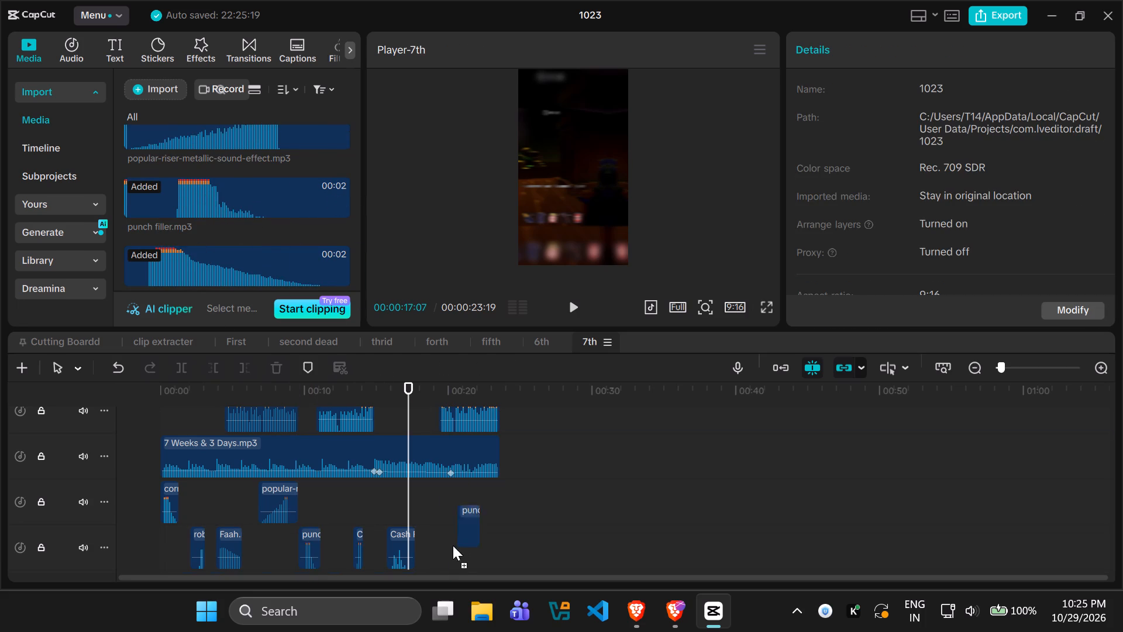
left_click_drag(453, 545, 452, 549)
Add the rizz sound effect between the cash register and the second punch sound, at about 18.3 s.
scroll(245, 253, "down", 1)
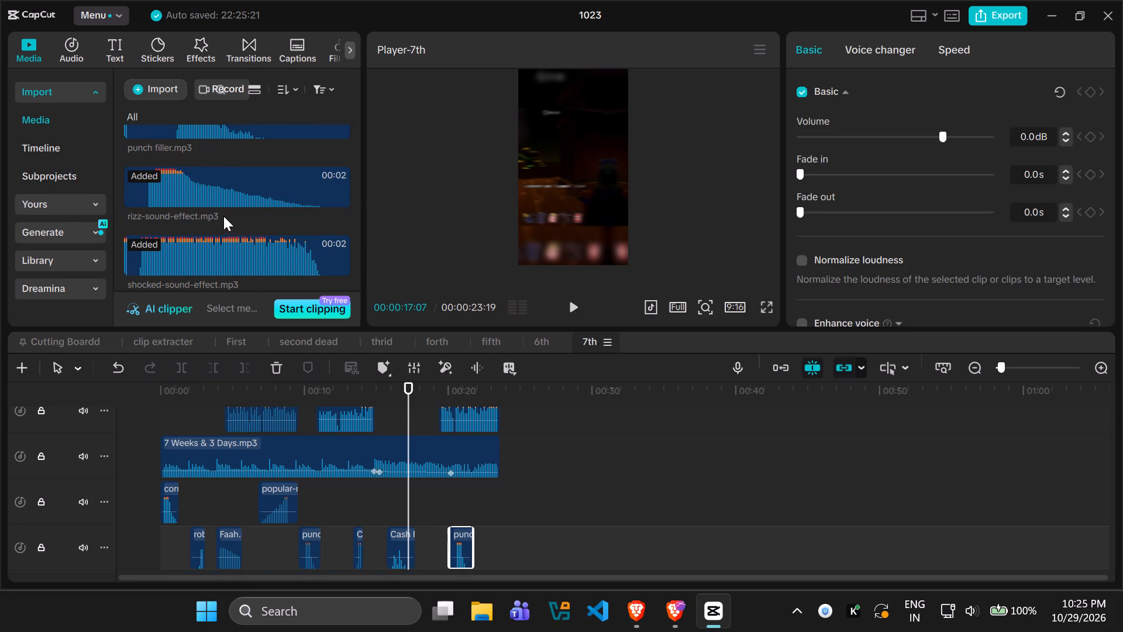
scroll(223, 216, "down", 1)
scroll(223, 216, "up", 1)
left_click_drag(191, 191, 422, 539)
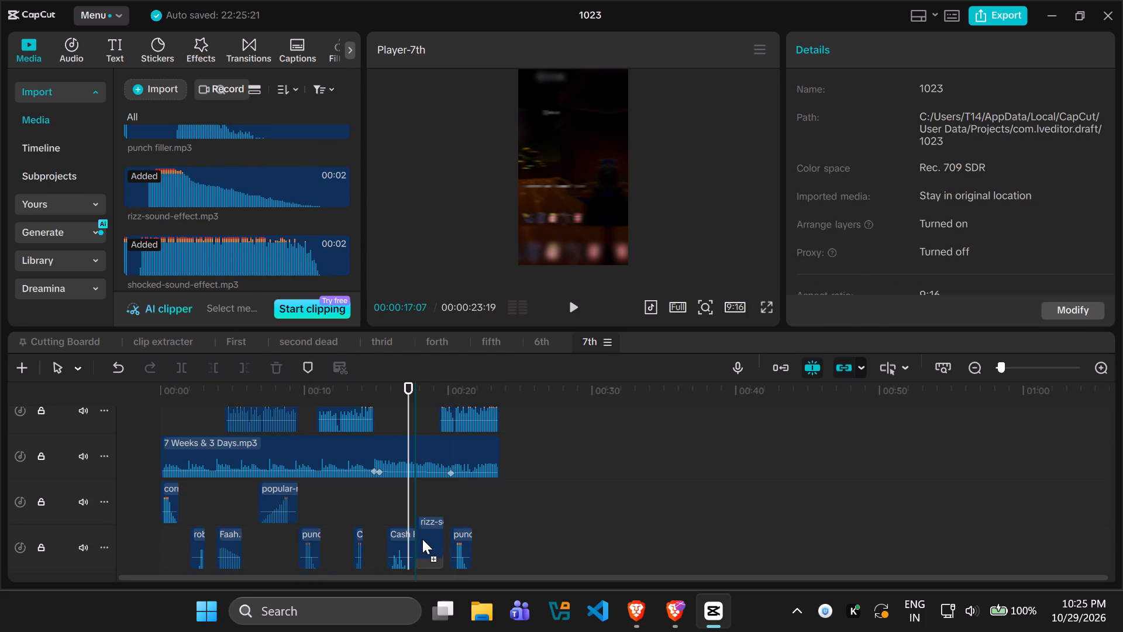
left_click_drag(422, 539, 423, 539)
Add the shocked sound effect at about 5.2 s, directly before the popular-riser sound on the same track.
scroll(239, 238, "down", 1)
left_click_drag(203, 181, 275, 487)
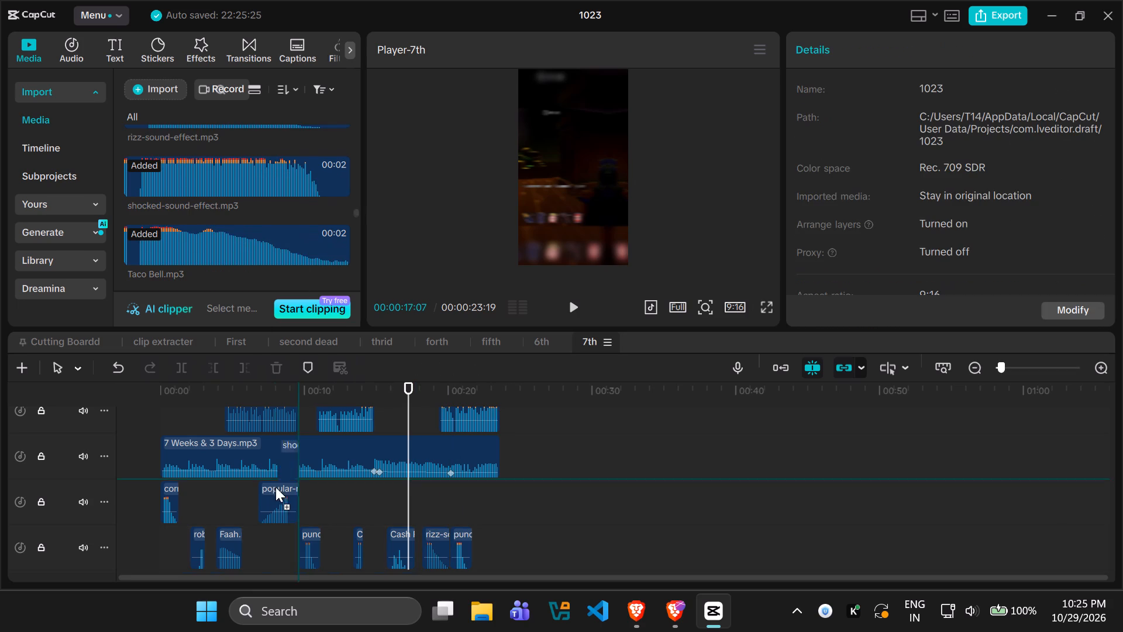
left_click_drag(275, 487, 234, 504)
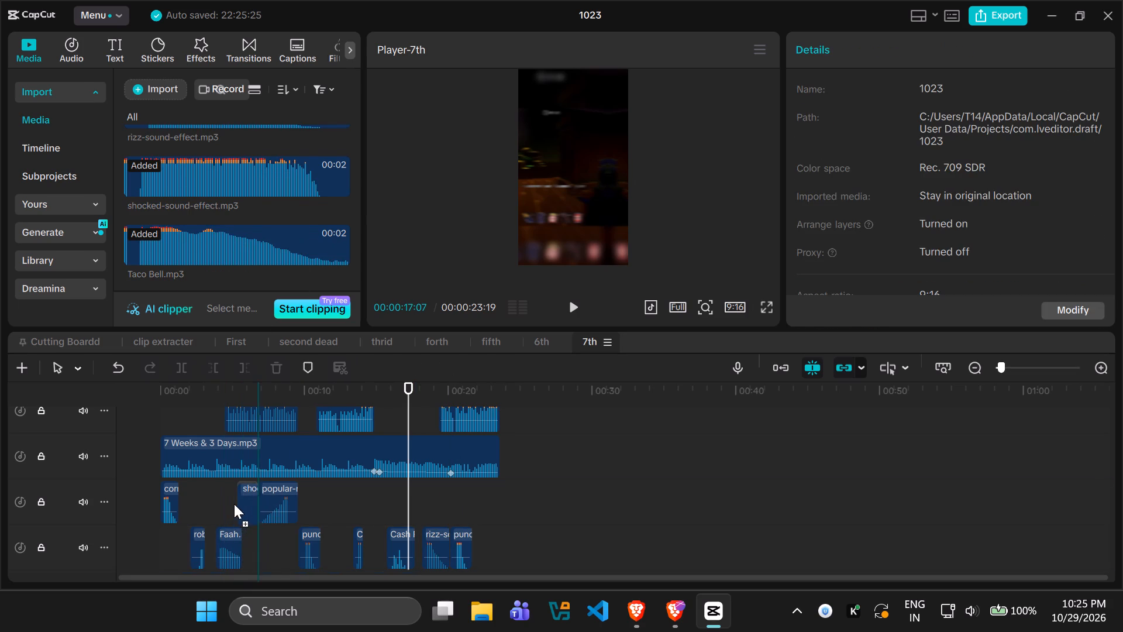
left_click_drag(234, 504, 235, 504)
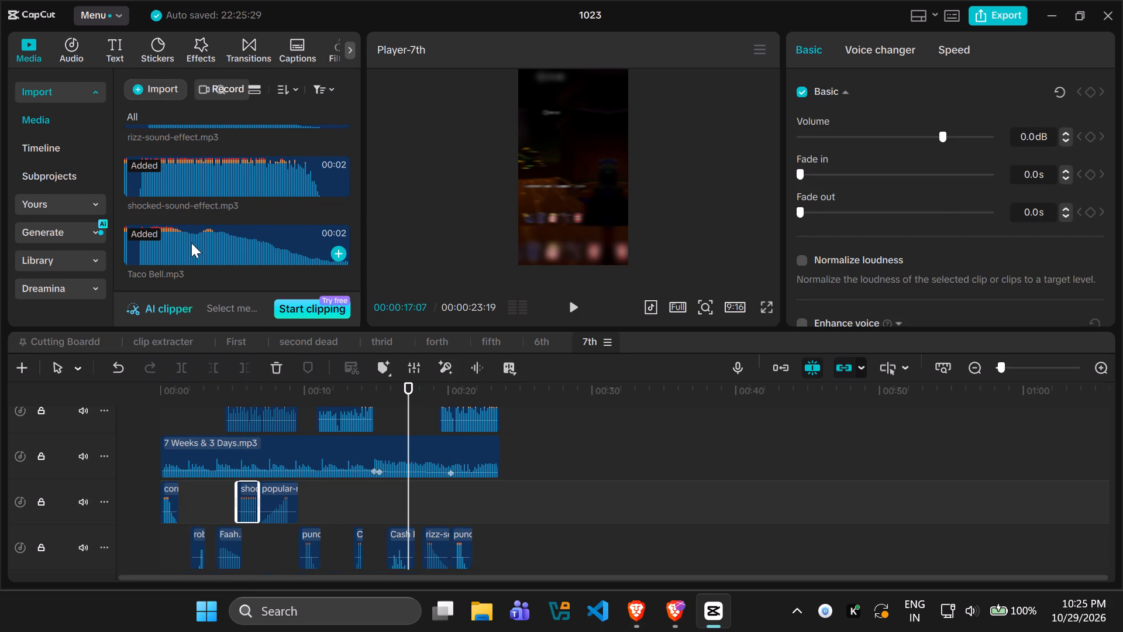
Add the Taco Bell sound after the popular-riser sound on the same track, at about 11.3 s.
left_click_drag(212, 262, 323, 496)
Look through the remaining imported sounds, open tuco-get-out.mp3 for preview, and play the video from the start to check the effects.
scroll(222, 276, "down", 1)
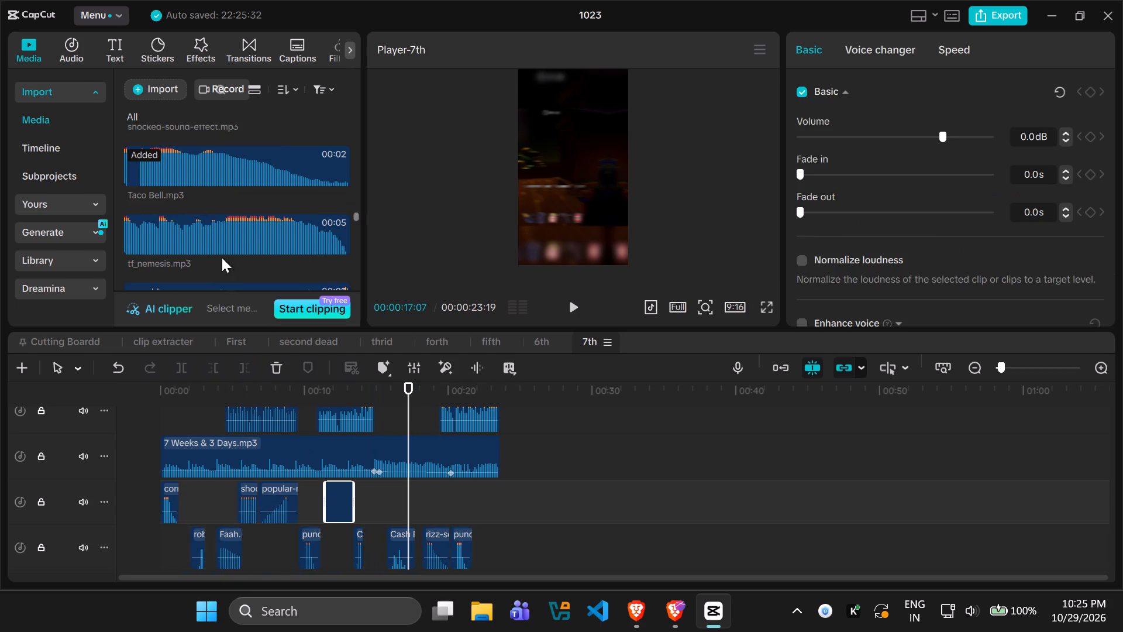
scroll(220, 246, "down", 2)
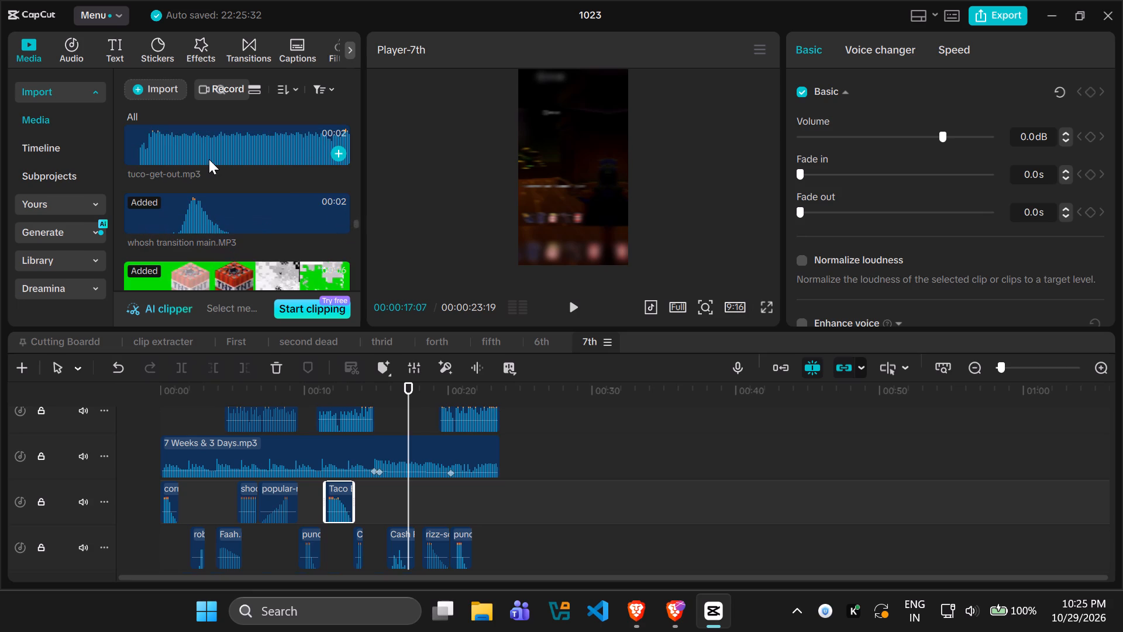
left_click(209, 159)
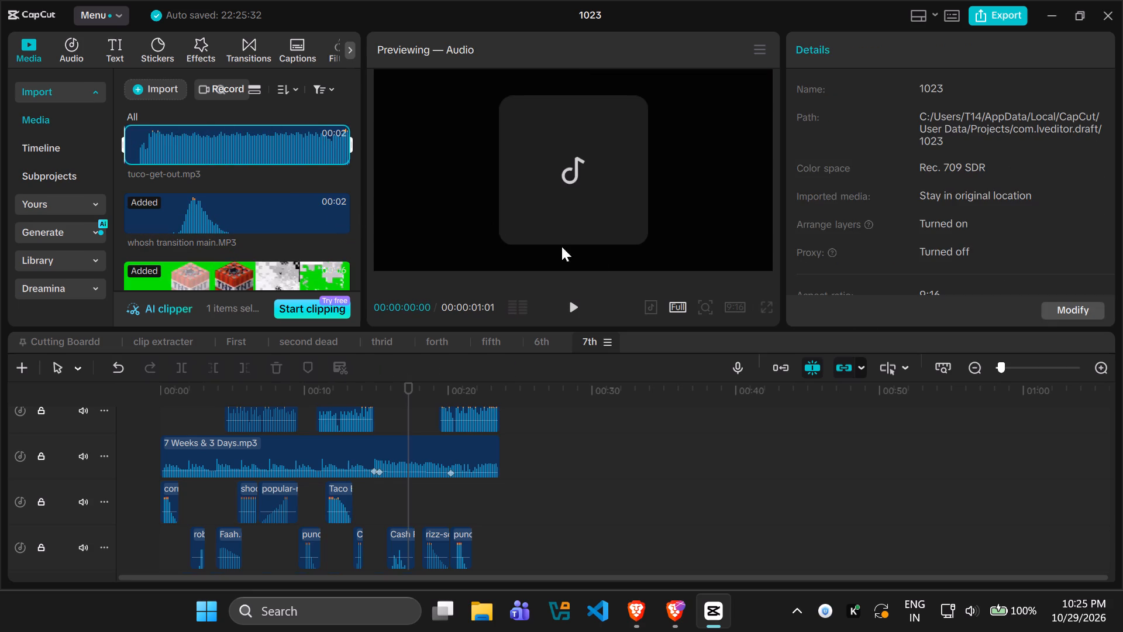
left_click_drag(404, 400, 111, 401)
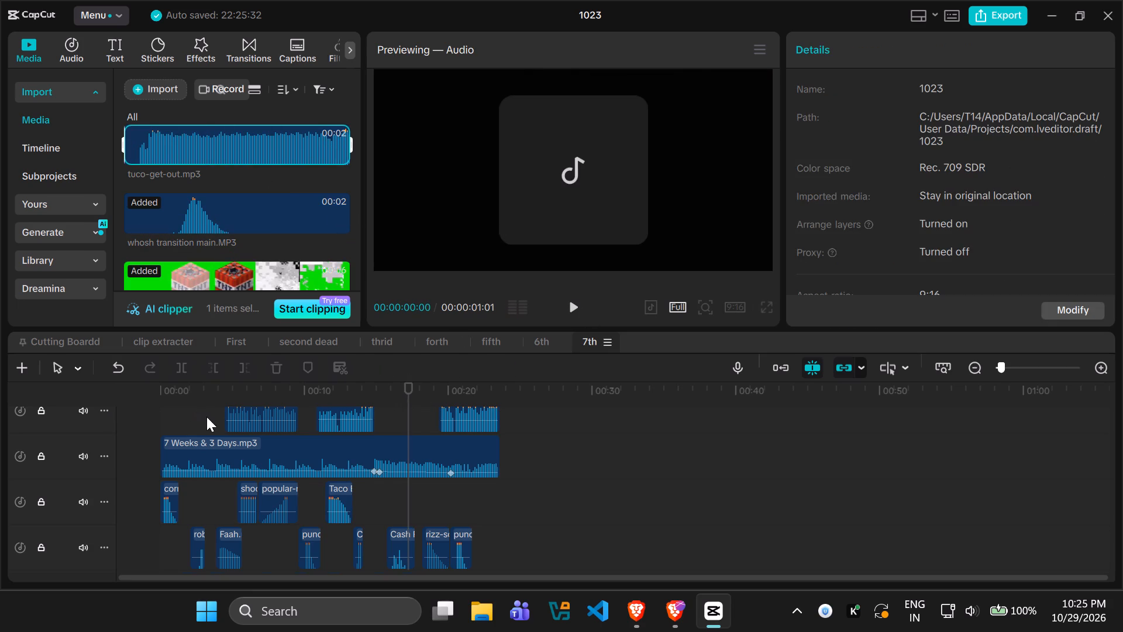
left_click(206, 417)
left_click_drag(201, 418, 140, 418)
key("space")
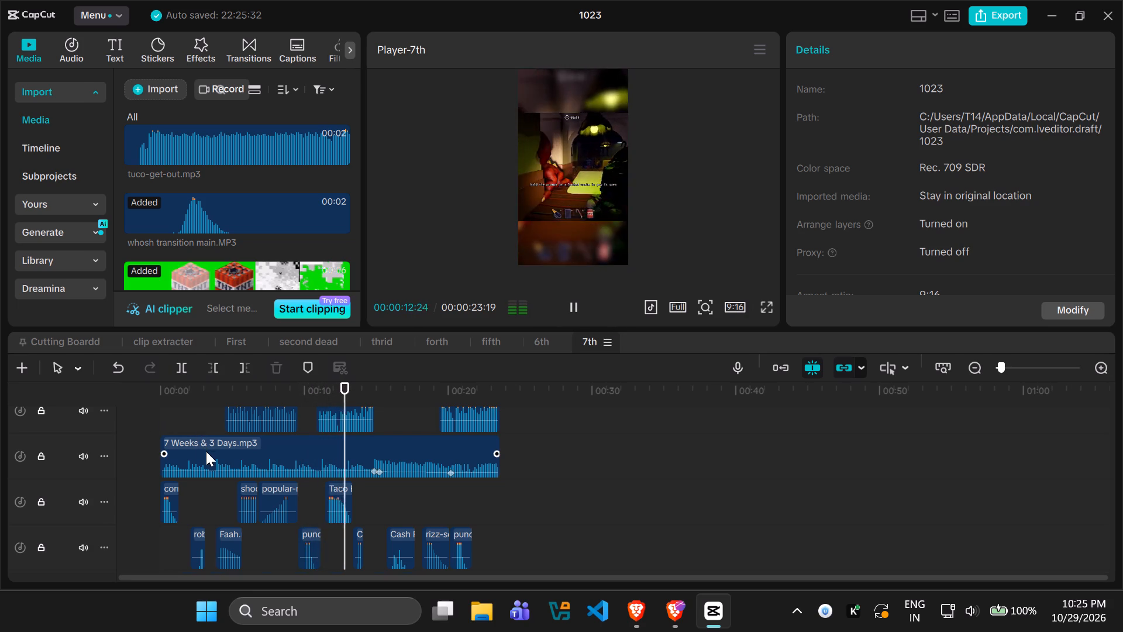
Copy the shocked sound effect and paste it after the Taco Bell sound on the same track, at about 17.7 s.
left_click(246, 509)
key("ctrl+c")
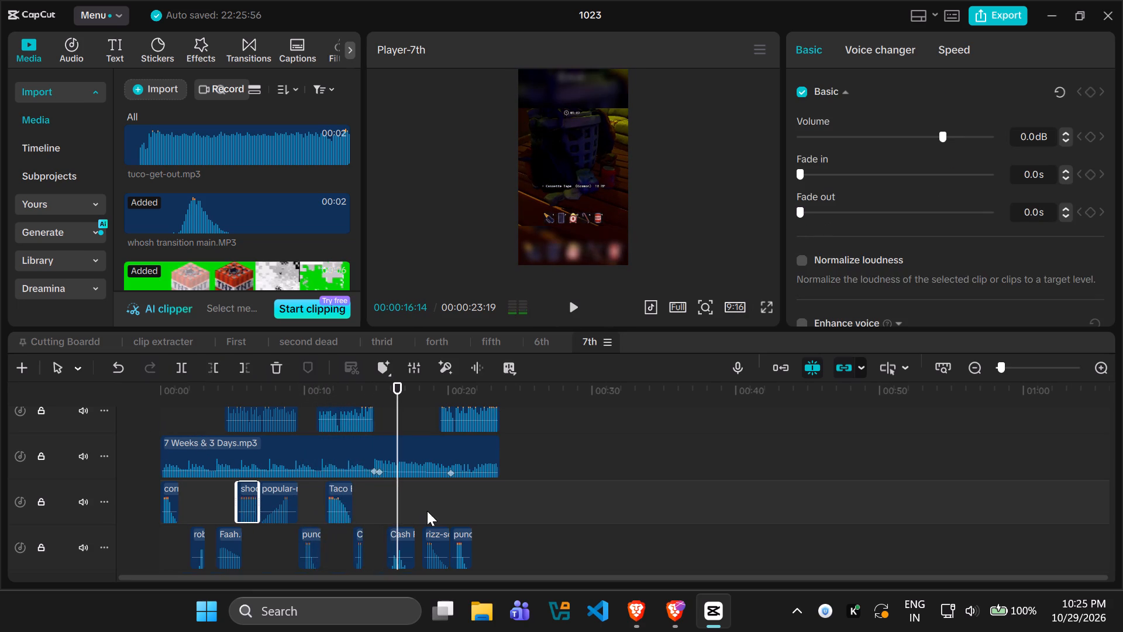
left_click(418, 504)
key("ctrl+v")
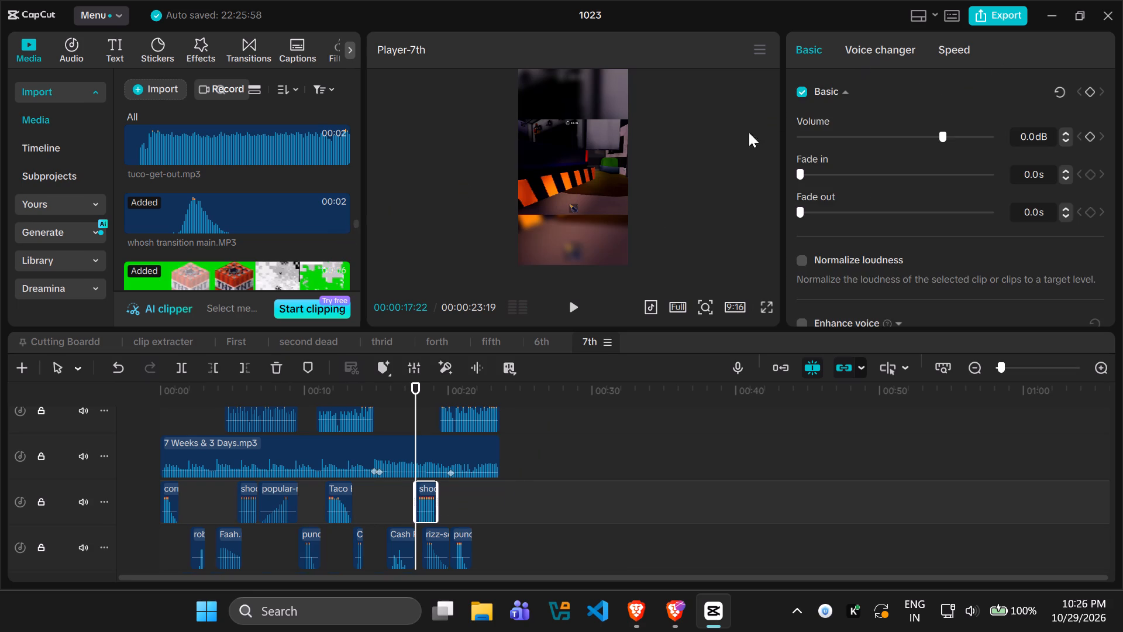
Select all clips on the main video track and set their Temp to -21 and Saturation to 30.
left_click(550, 486)
scroll(549, 483, "up", 9)
left_click_drag(553, 488, 550, 489)
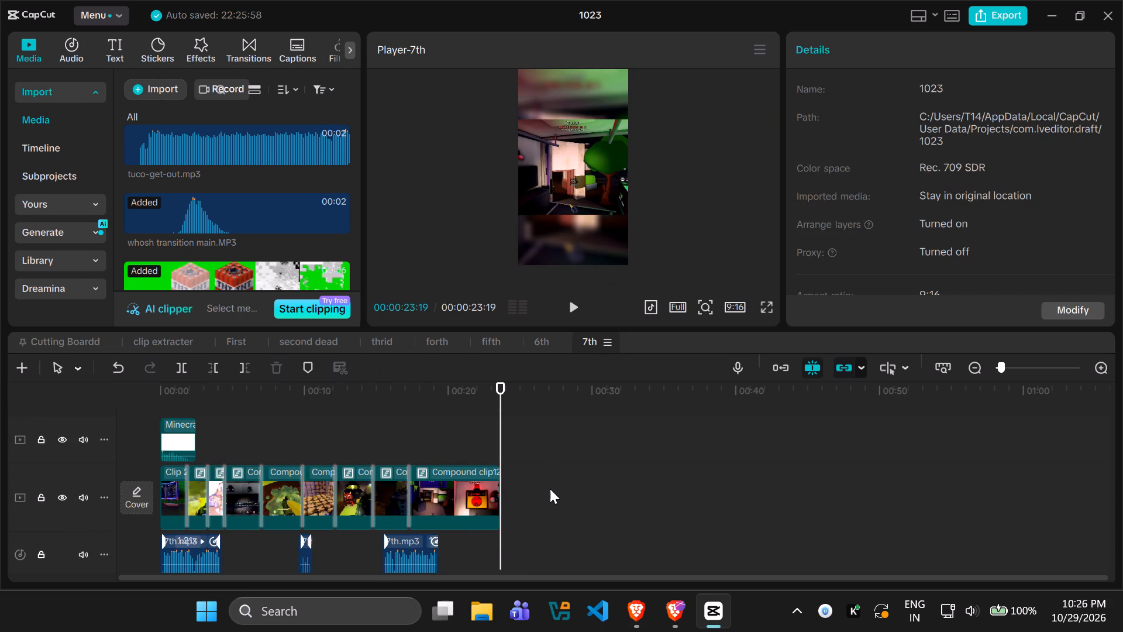
left_click_drag(550, 489, 100, 502)
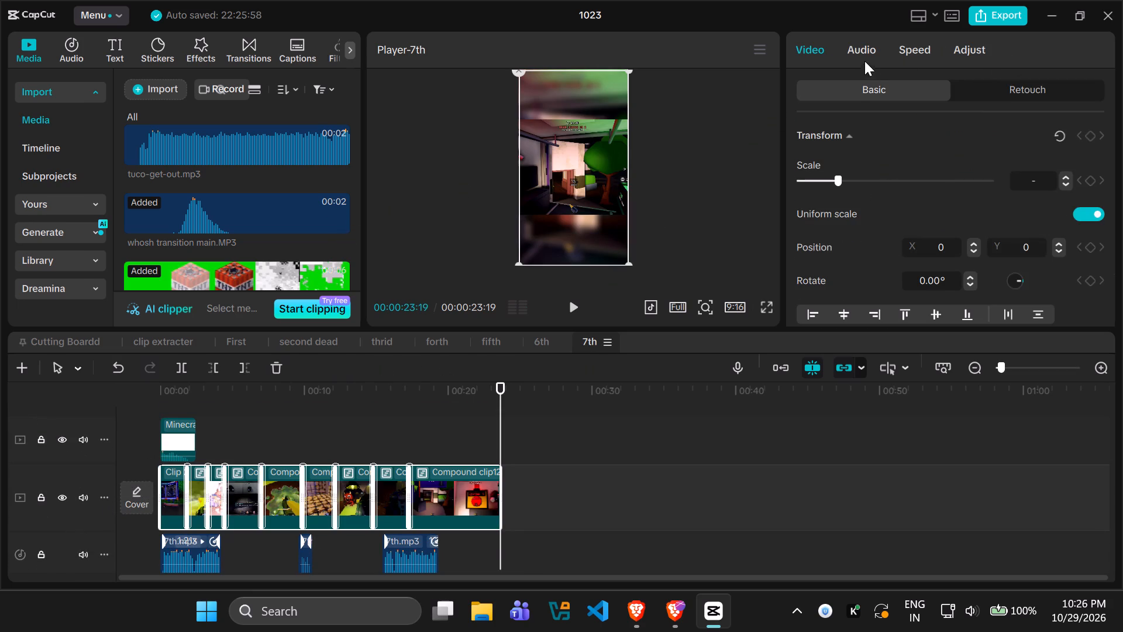
left_click(863, 54)
left_click(958, 52)
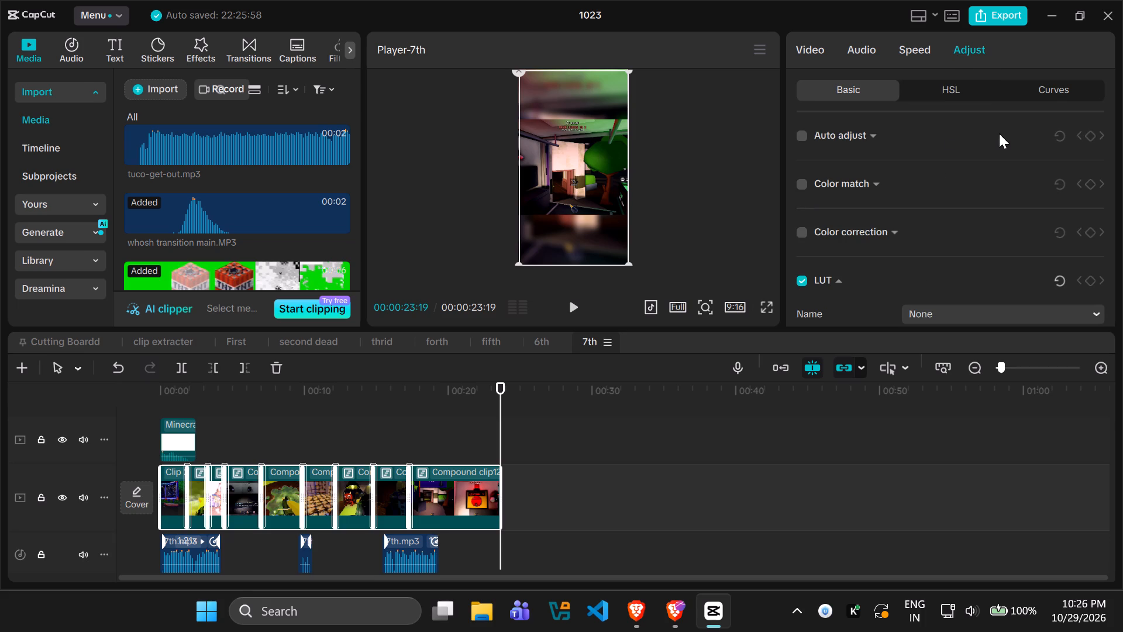
scroll(901, 178, "down", 4)
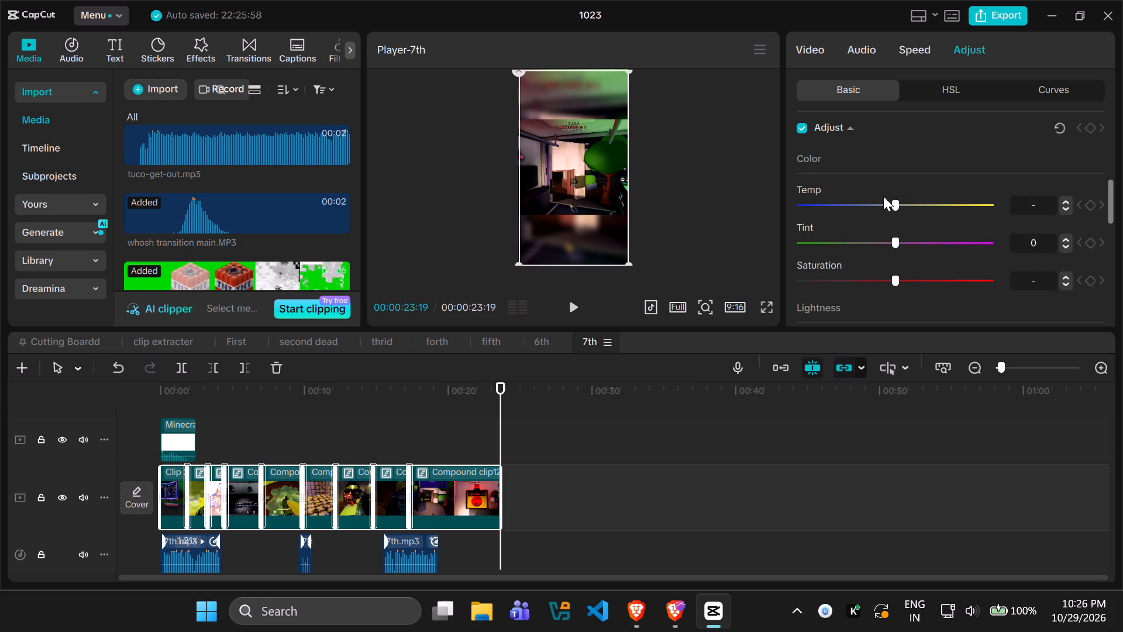
left_click_drag(883, 196, 853, 200)
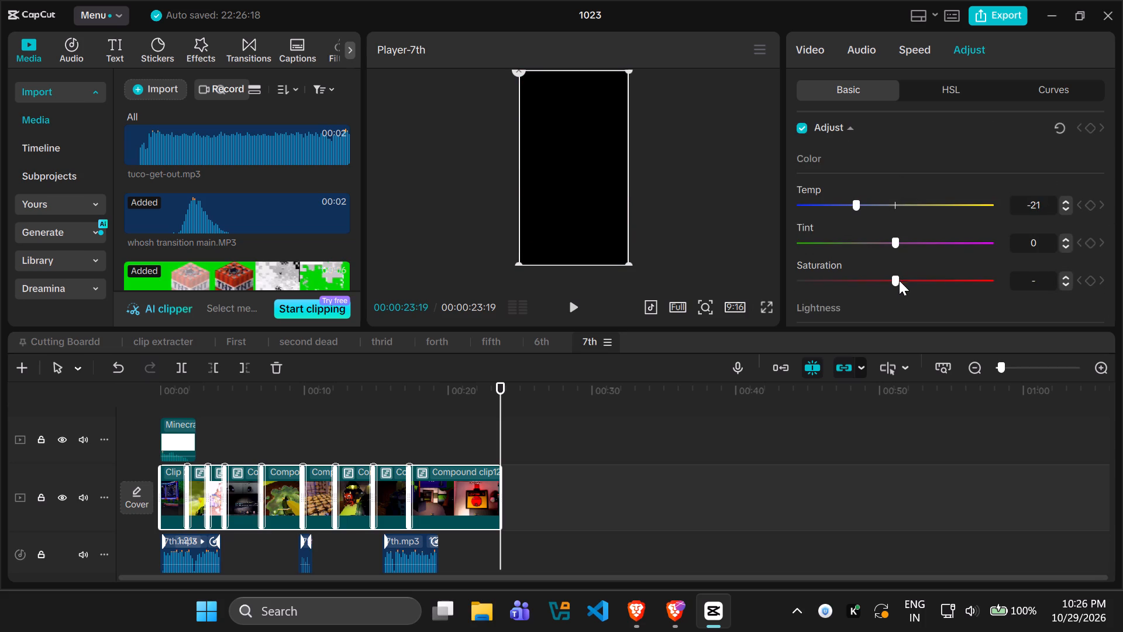
left_click_drag(899, 278, 949, 278)
Set the selected clips' Exposure to 7 and Contrast to 12.
scroll(897, 271, "down", 2)
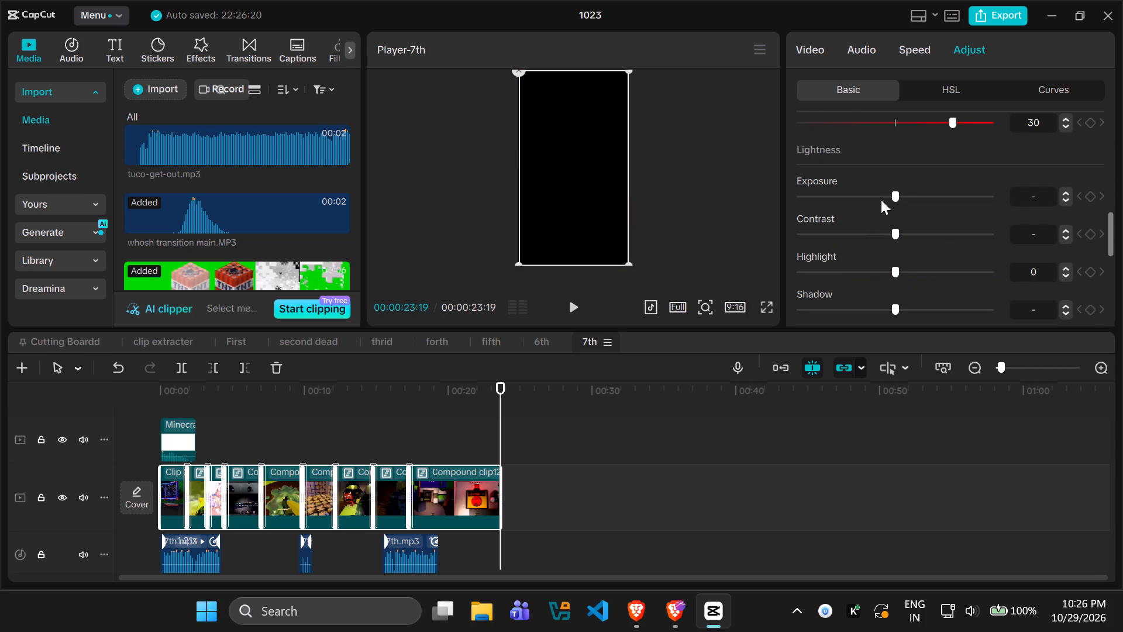
left_click_drag(891, 194, 905, 194)
left_click_drag(907, 225, 915, 228)
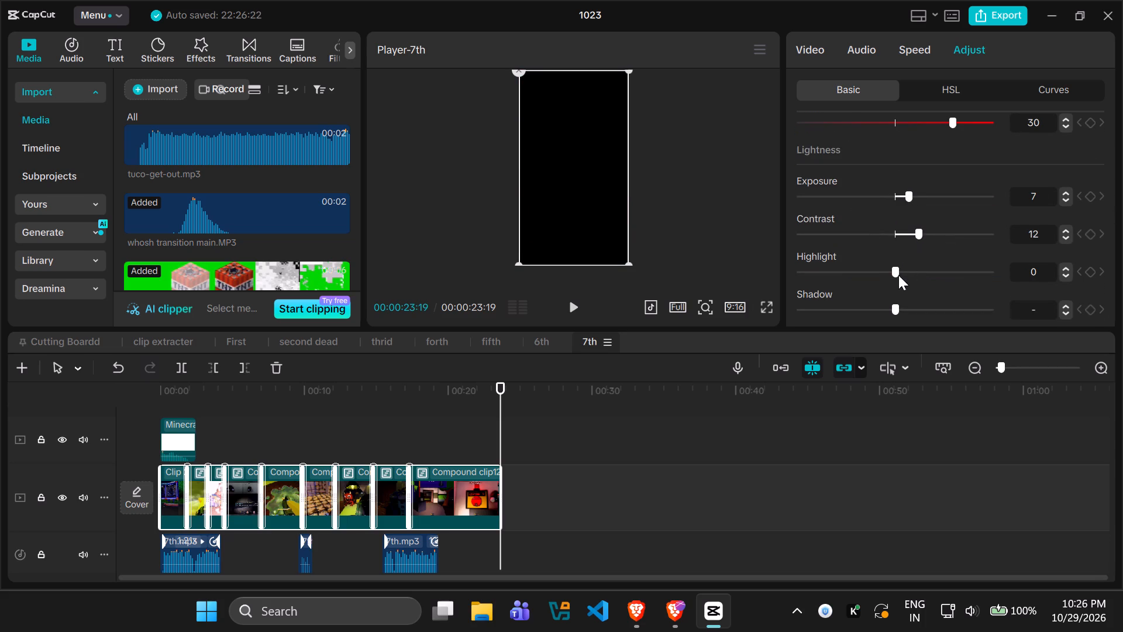
Set the selected clips' Sharpen to 20 and Clarity to 12.
scroll(892, 295, "down", 3)
left_click(838, 261)
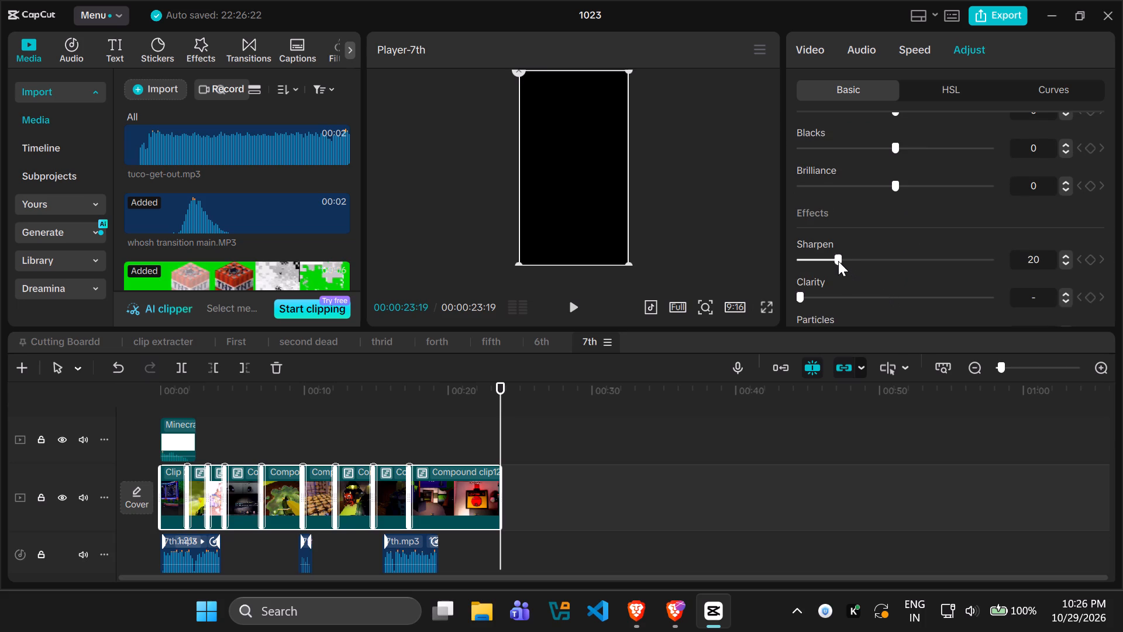
left_click(820, 296)
scroll(830, 296, "down", 4)
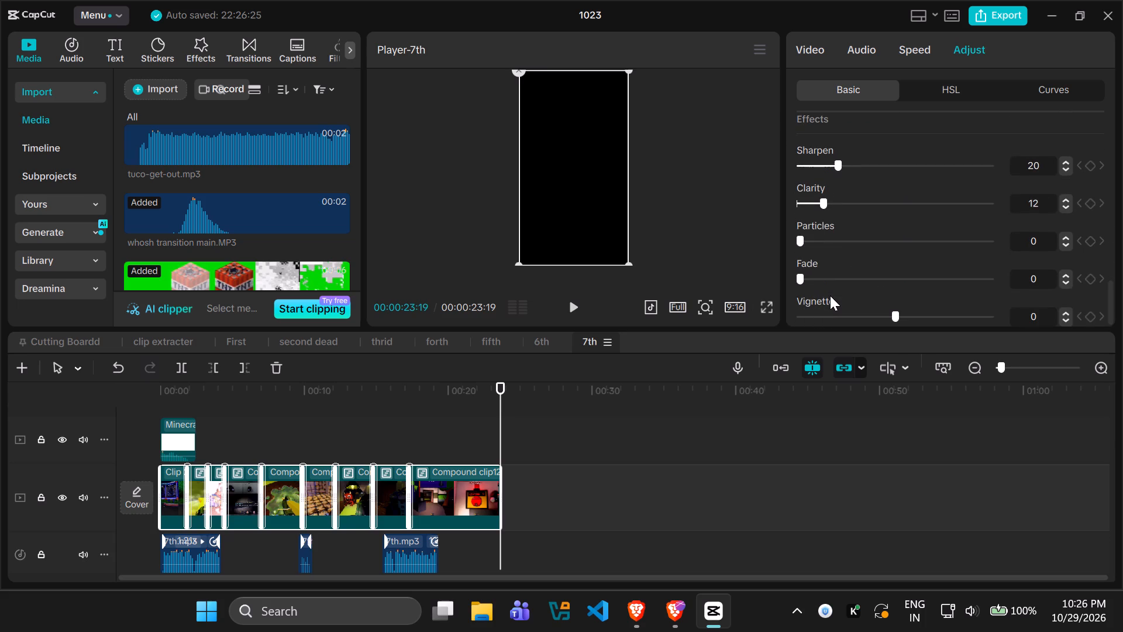
scroll(830, 296, "down", 1)
Play the opening of the video twice from the start to check the colour adjustments.
left_click_drag(493, 401, 160, 433)
key("space")
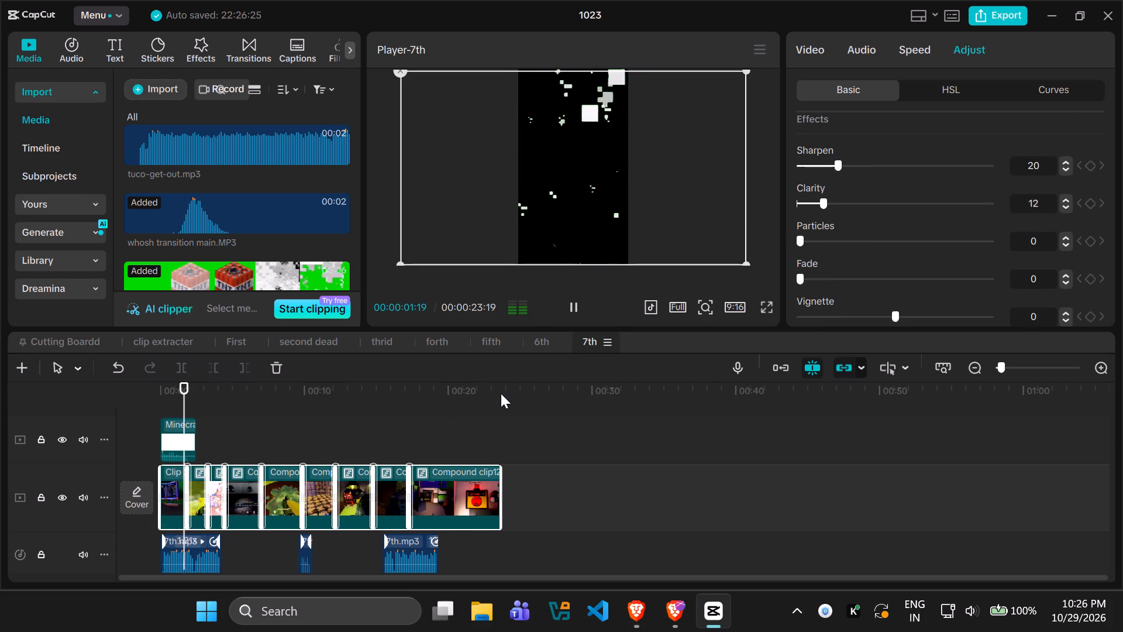
key("space")
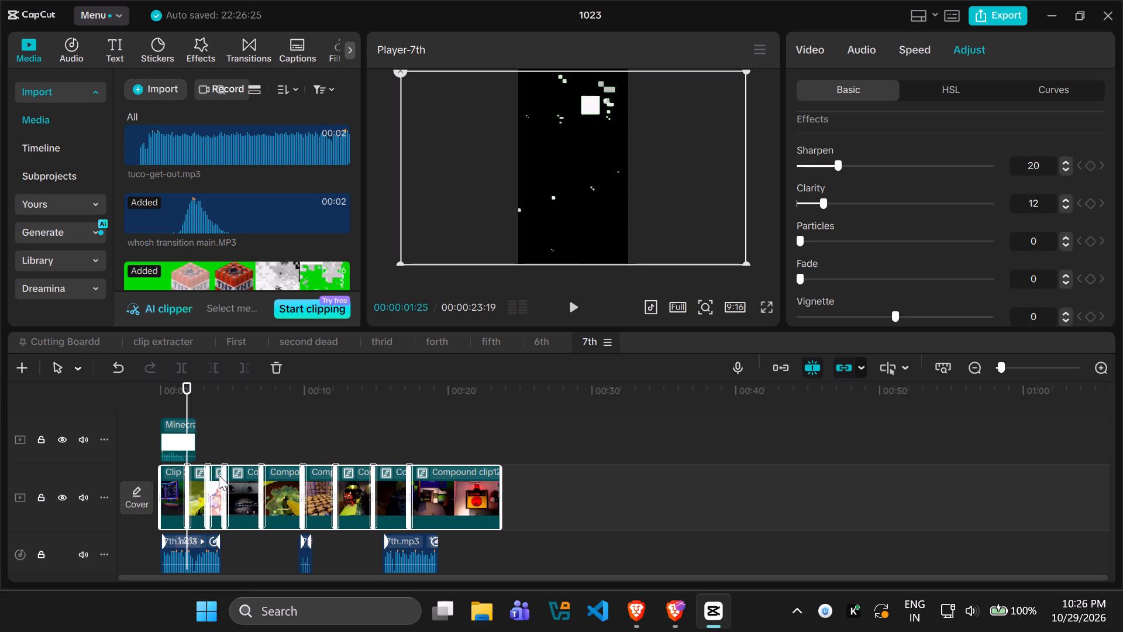
left_click(212, 490)
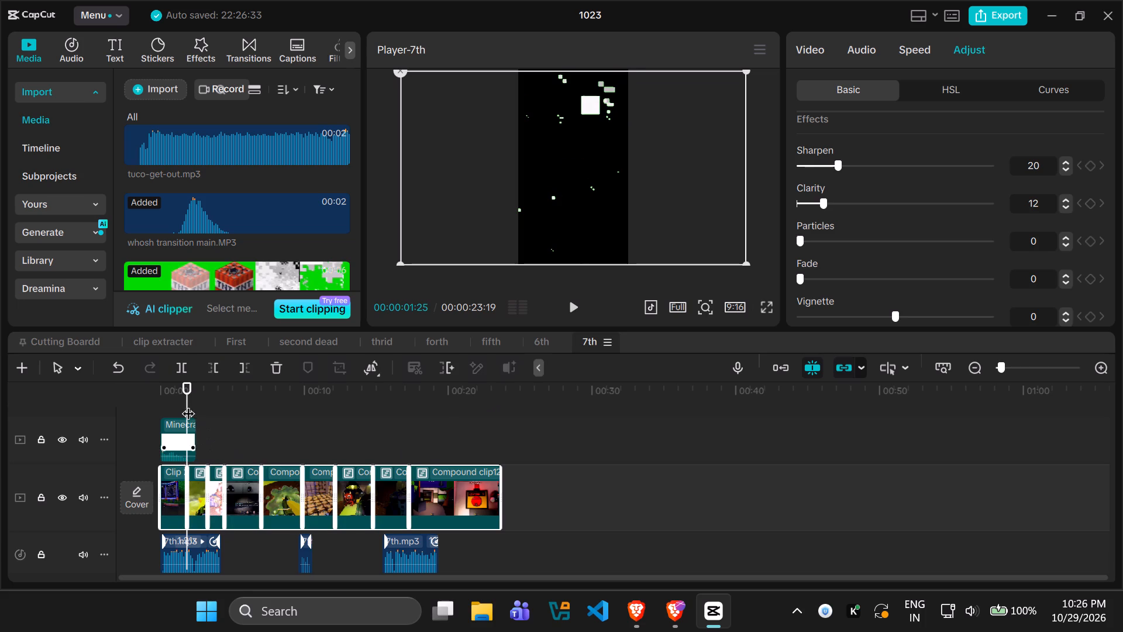
left_click_drag(187, 404, 123, 403)
key("space")
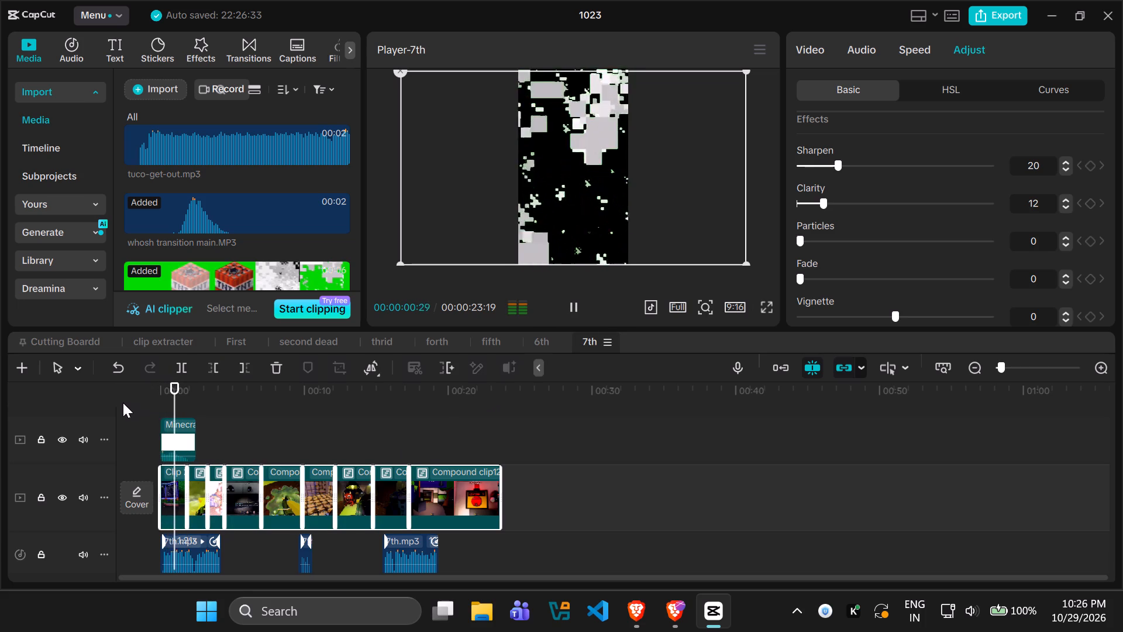
key("space")
Play the opening from the start again to examine how the first clip shows beneath the TNT blast overlay.
scroll(200, 490, "up", 5)
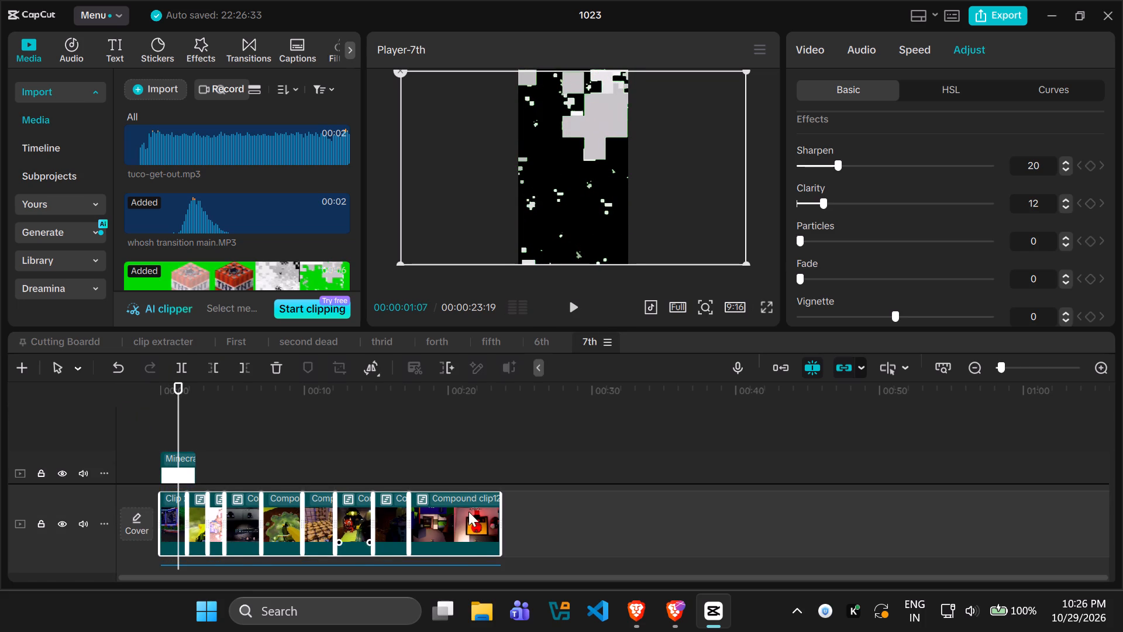
scroll(506, 511, "down", 3)
left_click(538, 474)
left_click(437, 469)
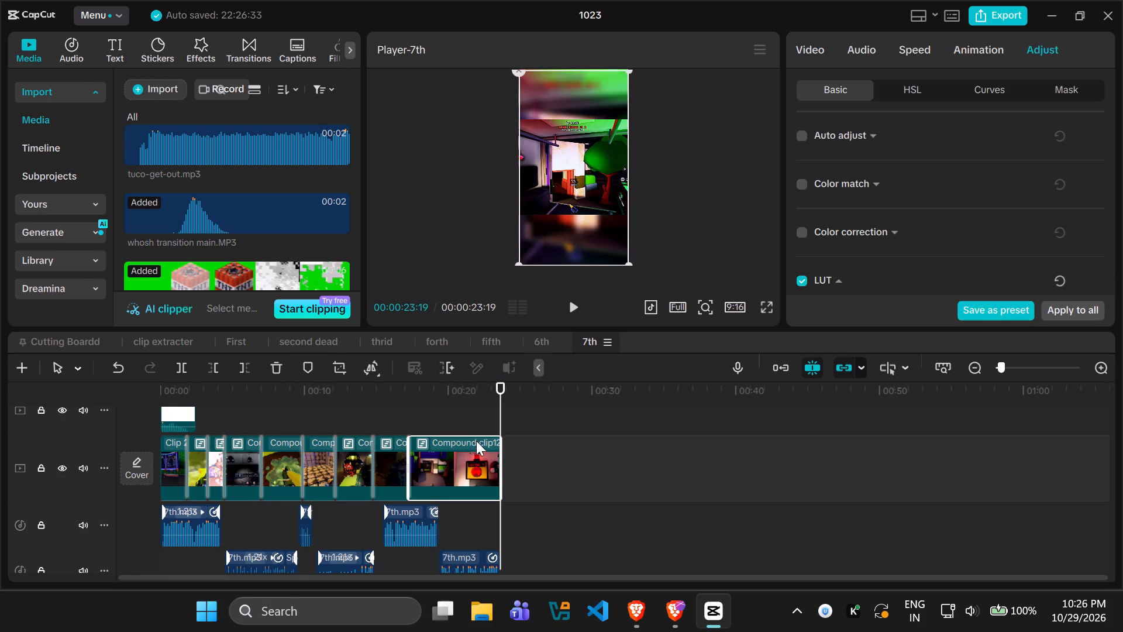
left_click_drag(495, 410, 197, 441)
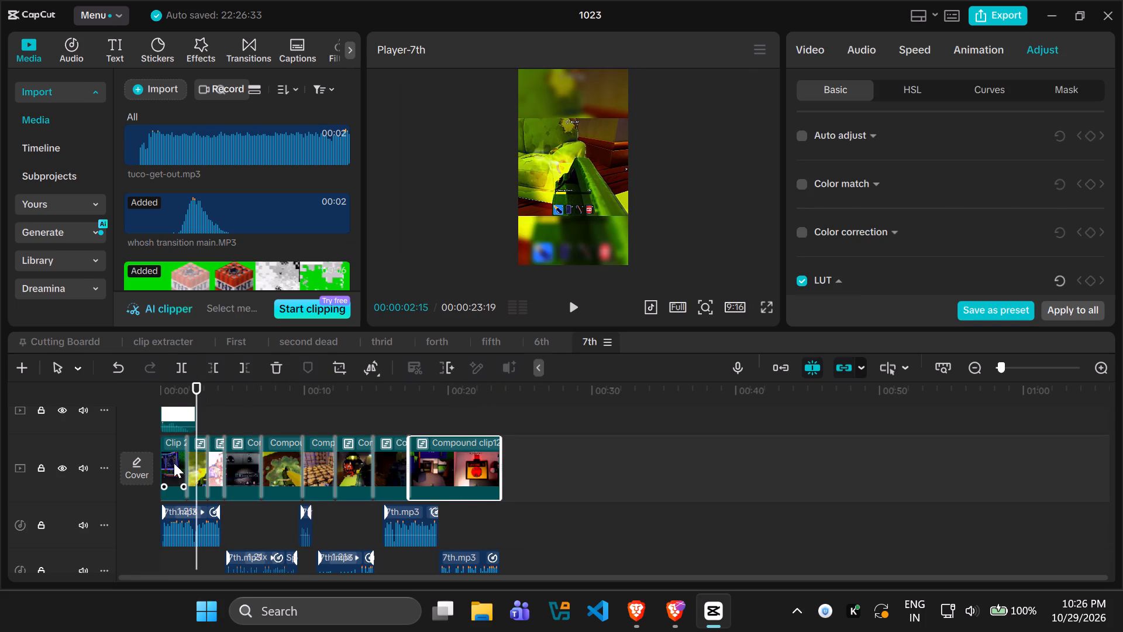
left_click(173, 463)
left_click(173, 463)
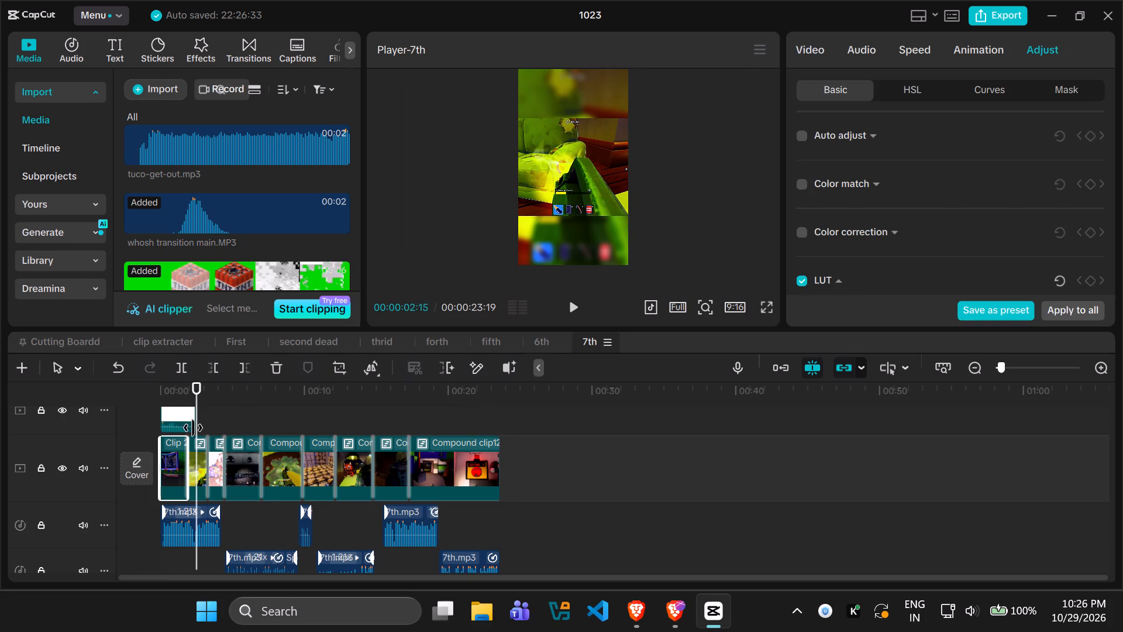
left_click_drag(192, 394, 176, 393)
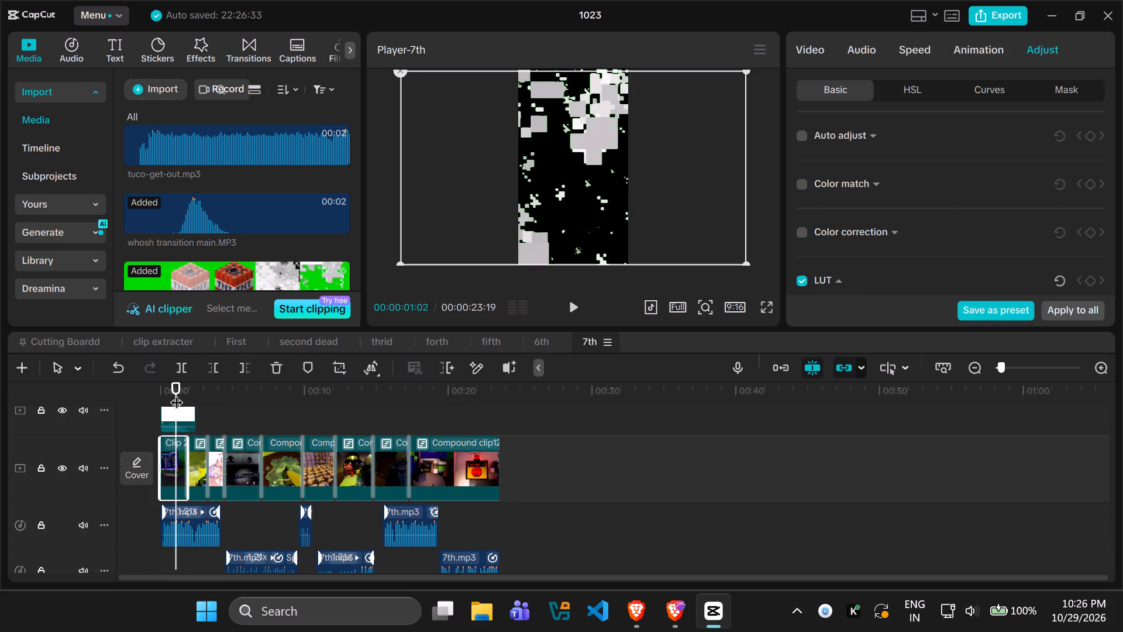
left_click_drag(176, 393, 159, 393)
left_click(173, 457)
left_click(173, 457)
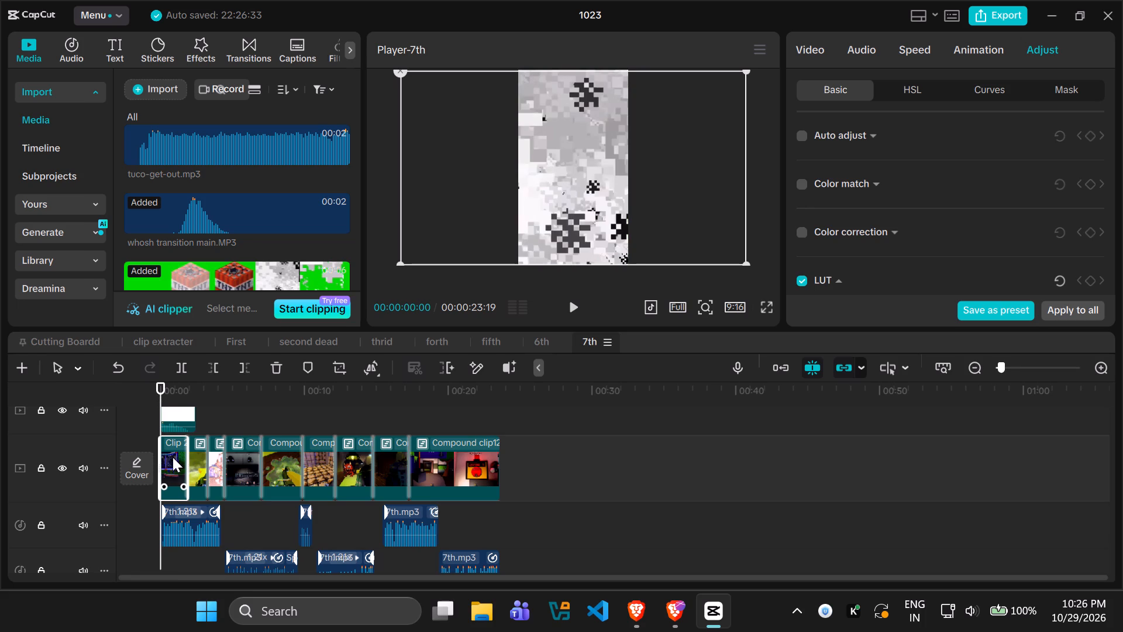
key("space")
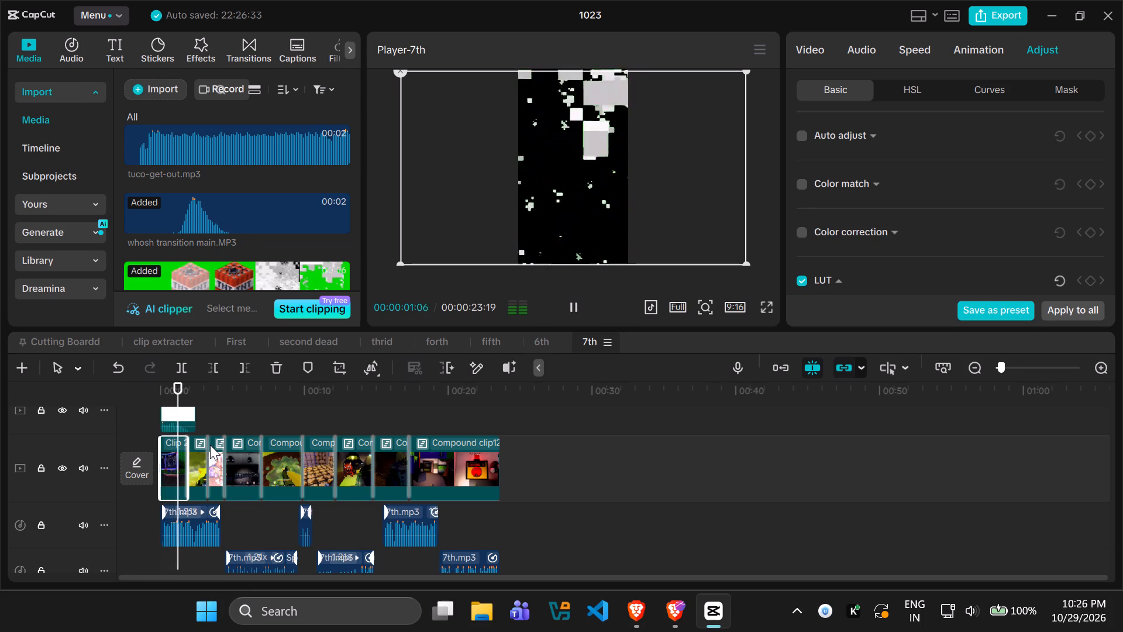
key("space")
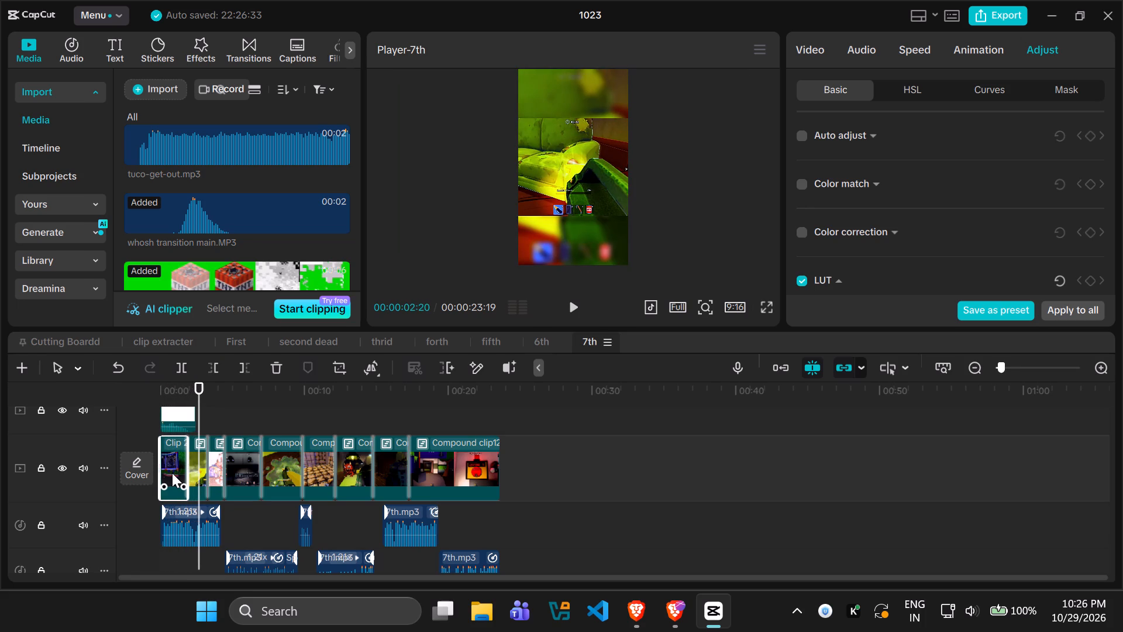
Scrub through the first half second of the video to inspect the first clip under the overlay.
left_click(172, 473)
scroll(172, 473, "up", 20, "ctrl")
scroll(172, 473, "up", 3, "ctrl")
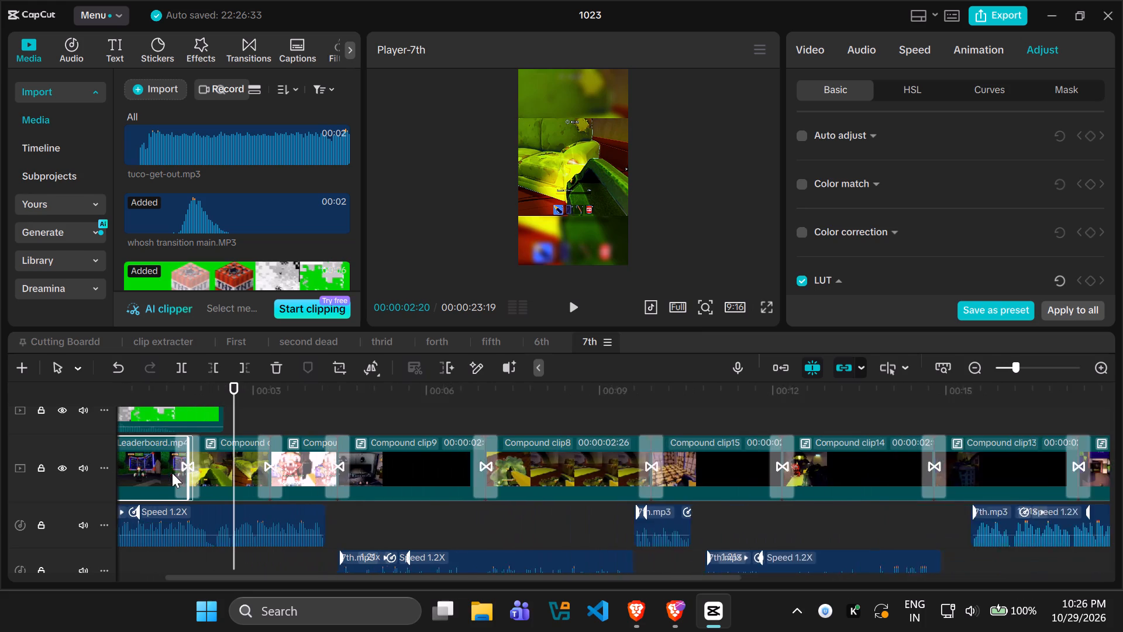
left_click_drag(236, 406, 128, 407)
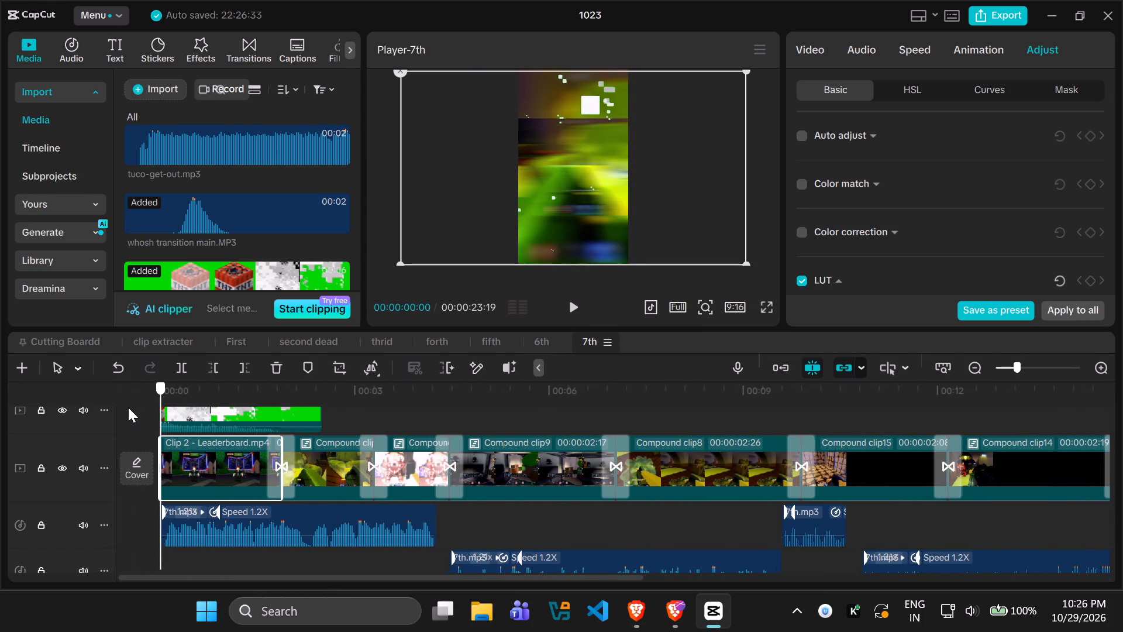
left_click_drag(128, 407, 184, 414)
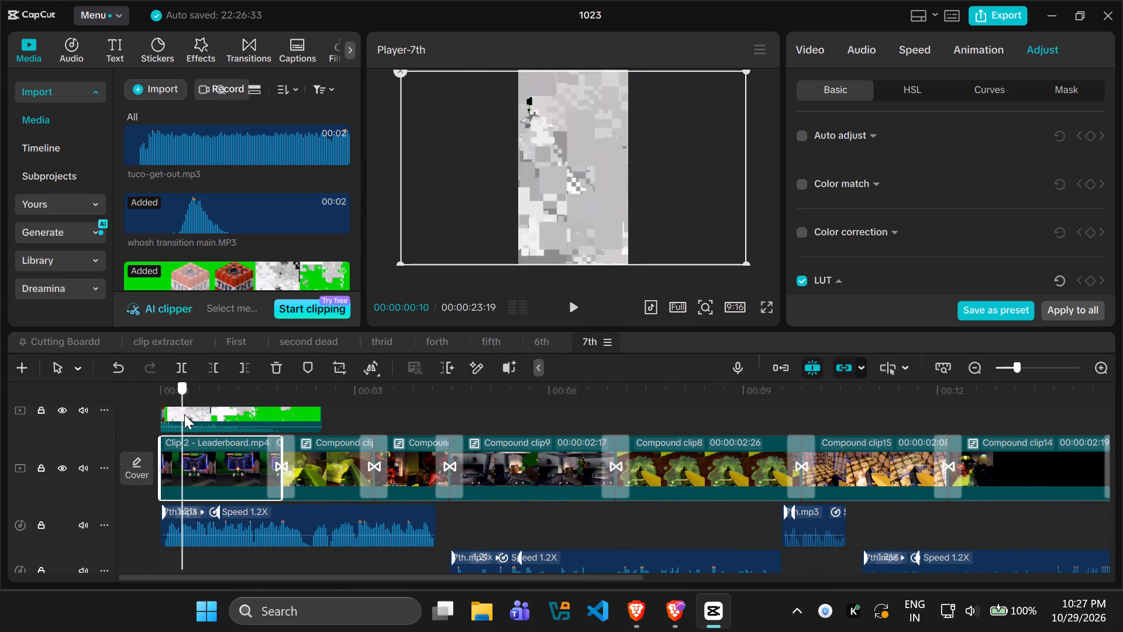
left_click_drag(184, 414, 196, 418)
Turn off the LUT on the opening Clip 2 - Leaderboard clip and set its Temp to -18.
left_click(203, 466)
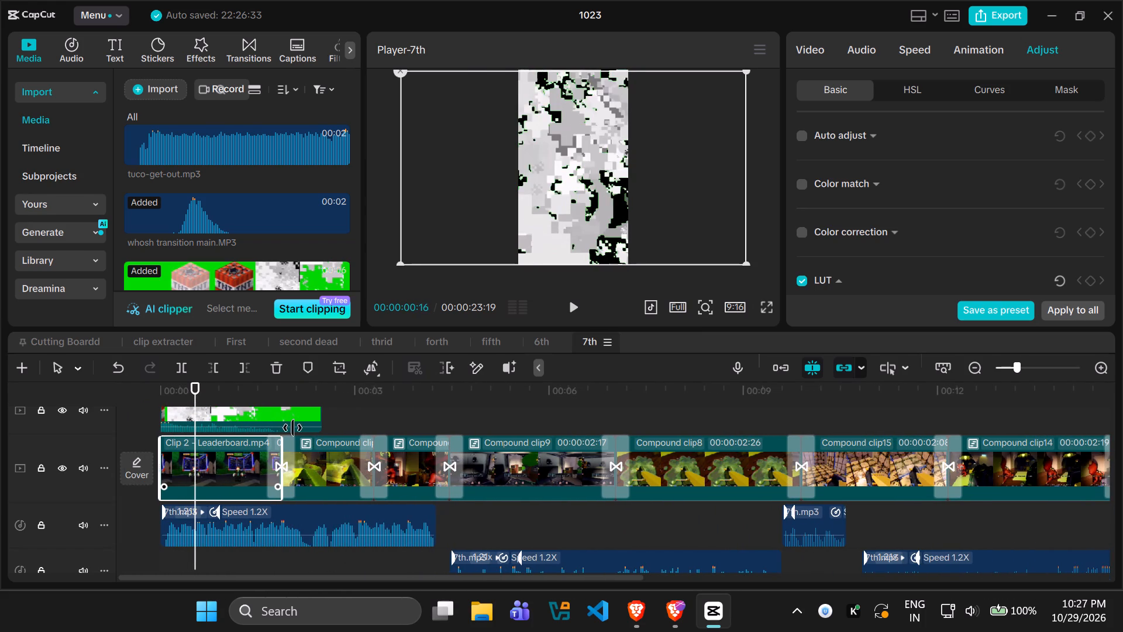
left_click(1045, 49)
scroll(910, 174, "down", 1)
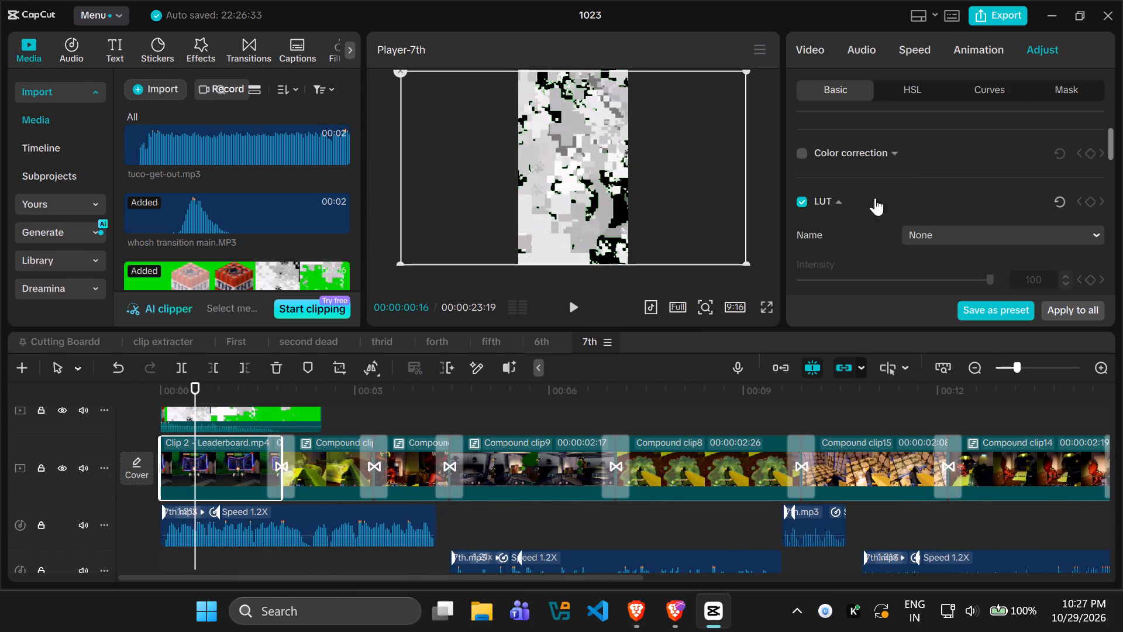
left_click(805, 204)
scroll(850, 211, "down", 2)
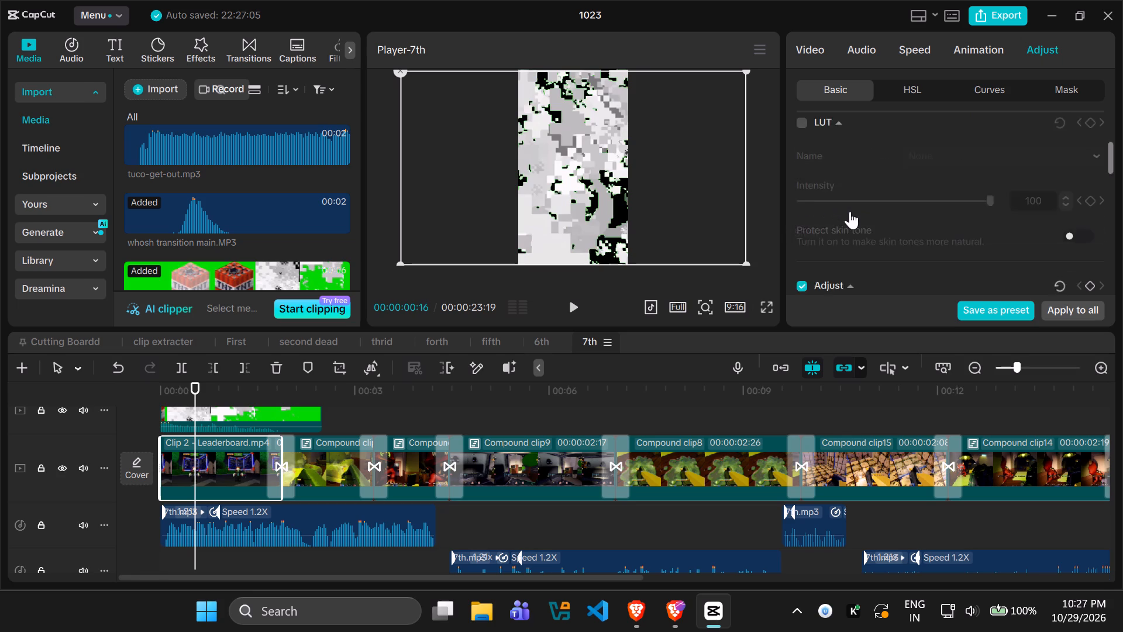
scroll(850, 211, "down", 2)
scroll(850, 211, "up", 1)
left_click(852, 210)
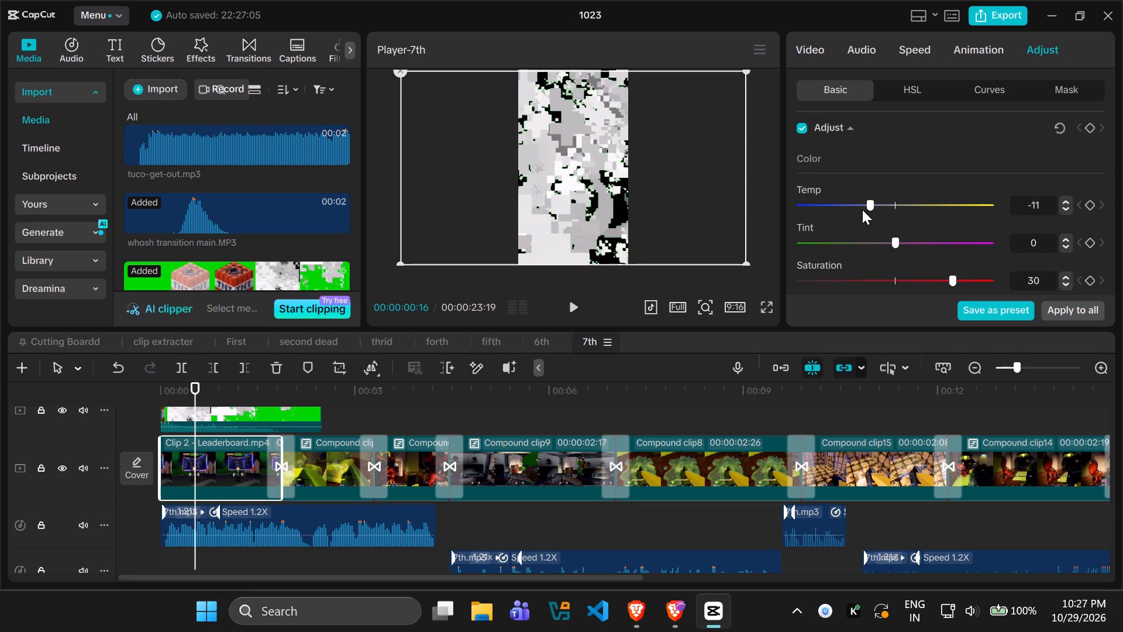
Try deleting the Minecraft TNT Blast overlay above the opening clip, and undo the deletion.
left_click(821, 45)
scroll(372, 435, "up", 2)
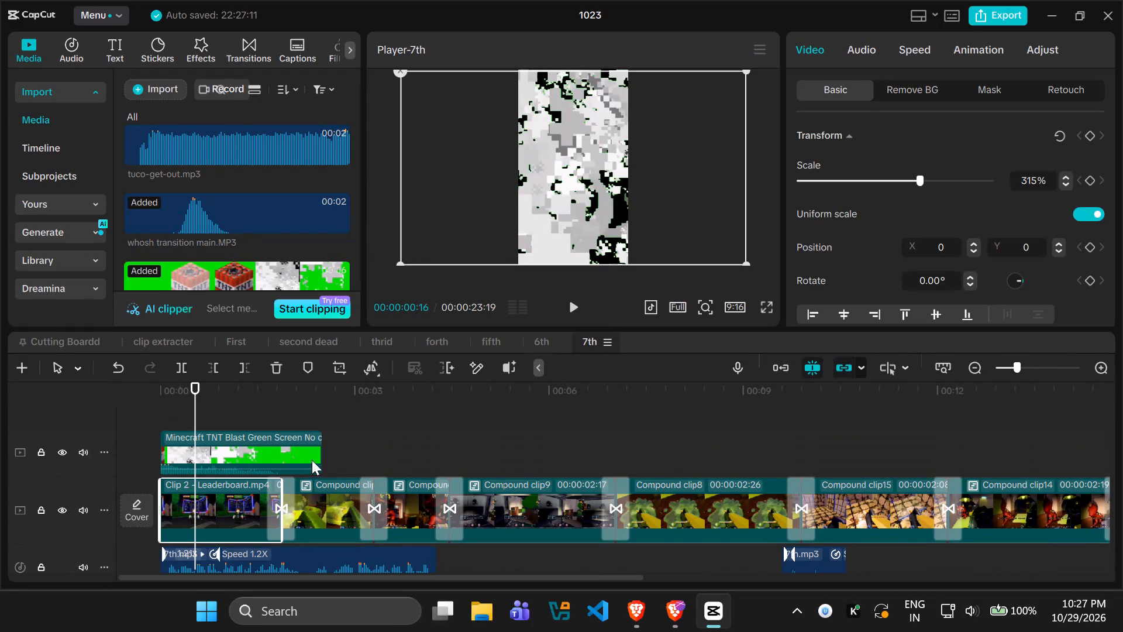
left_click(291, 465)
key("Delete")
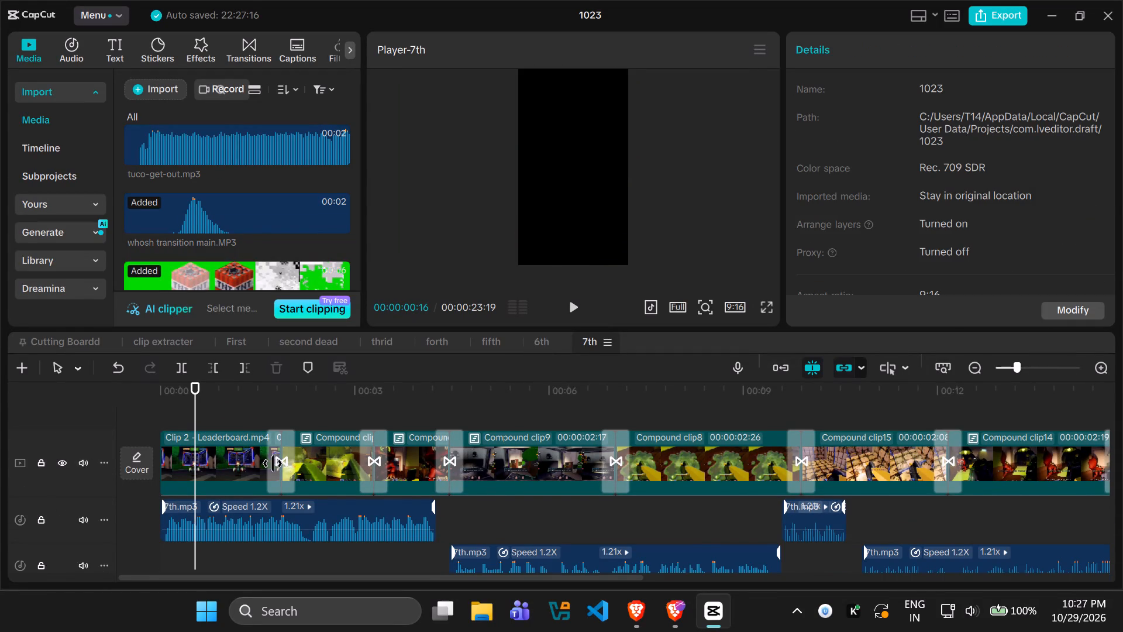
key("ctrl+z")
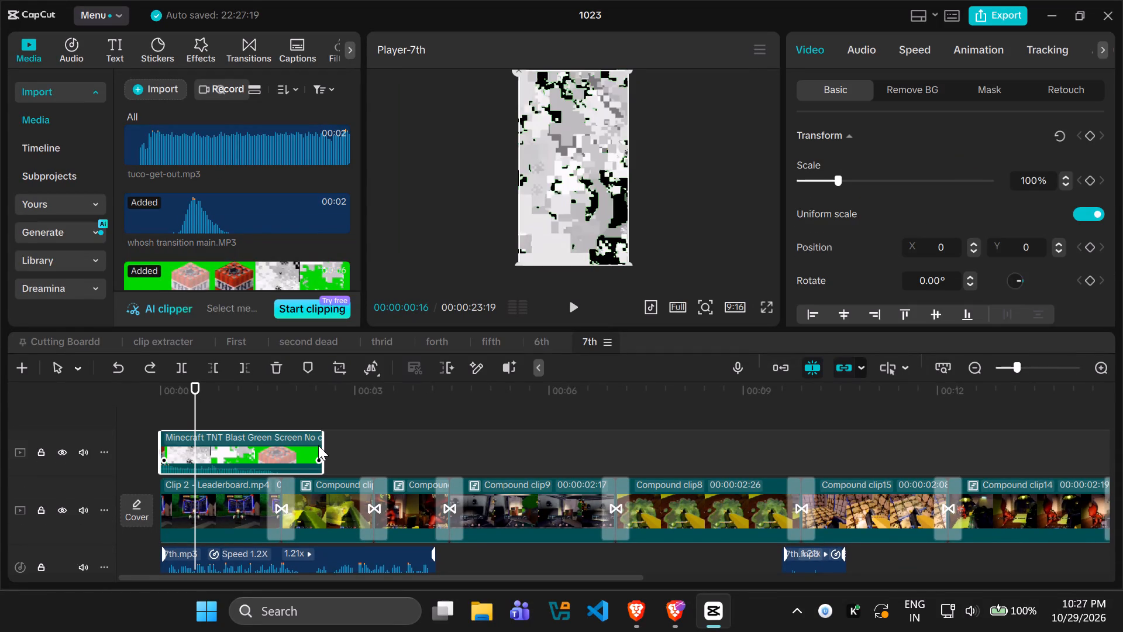
Trim the end of the Minecraft TNT Blast overlay so it finishes at about 2.2 seconds.
left_click(318, 445)
left_click_drag(321, 446, 304, 446)
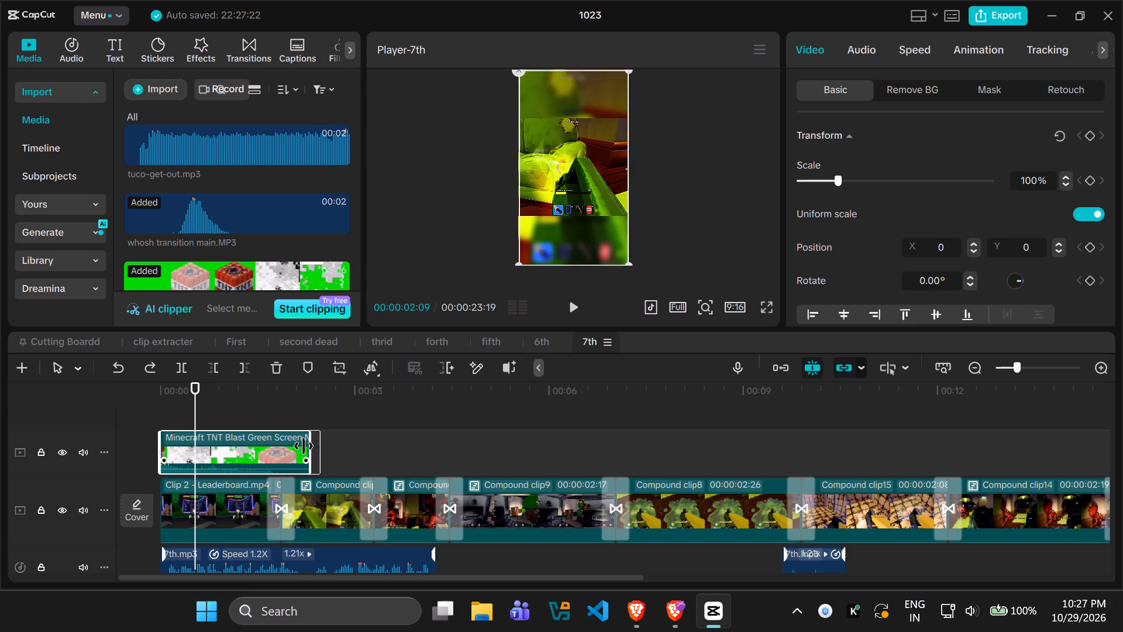
left_click_drag(304, 446, 303, 446)
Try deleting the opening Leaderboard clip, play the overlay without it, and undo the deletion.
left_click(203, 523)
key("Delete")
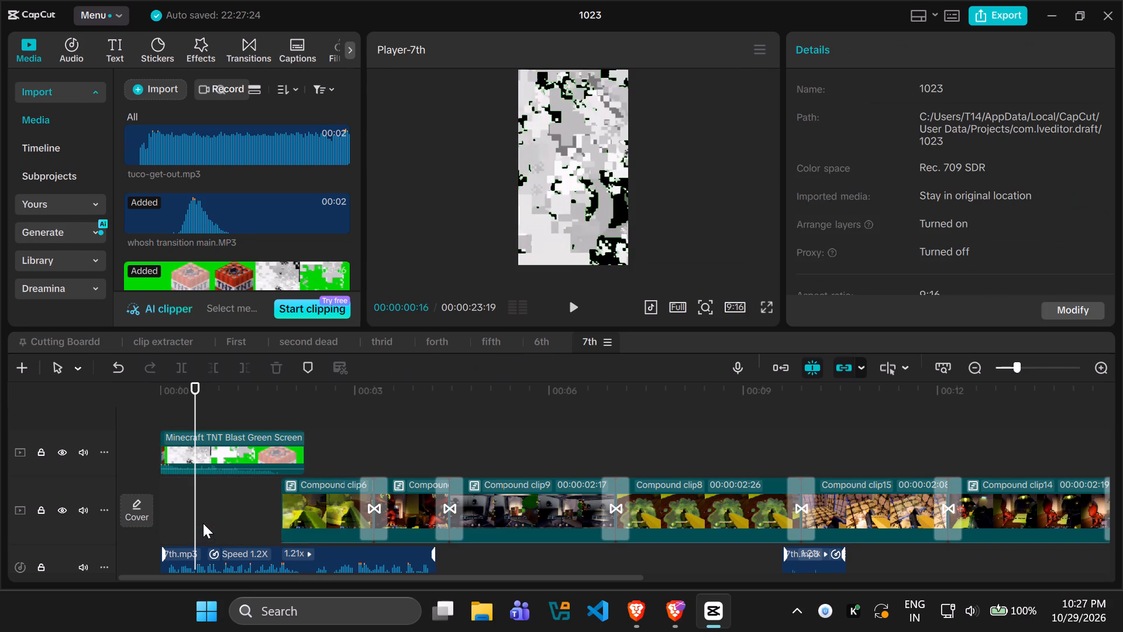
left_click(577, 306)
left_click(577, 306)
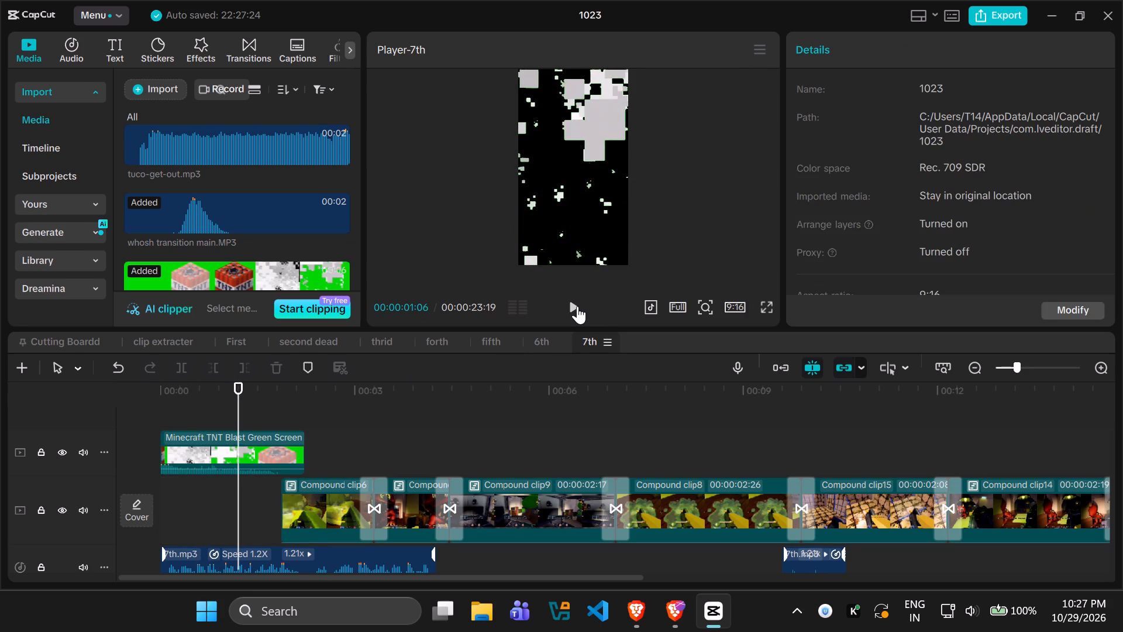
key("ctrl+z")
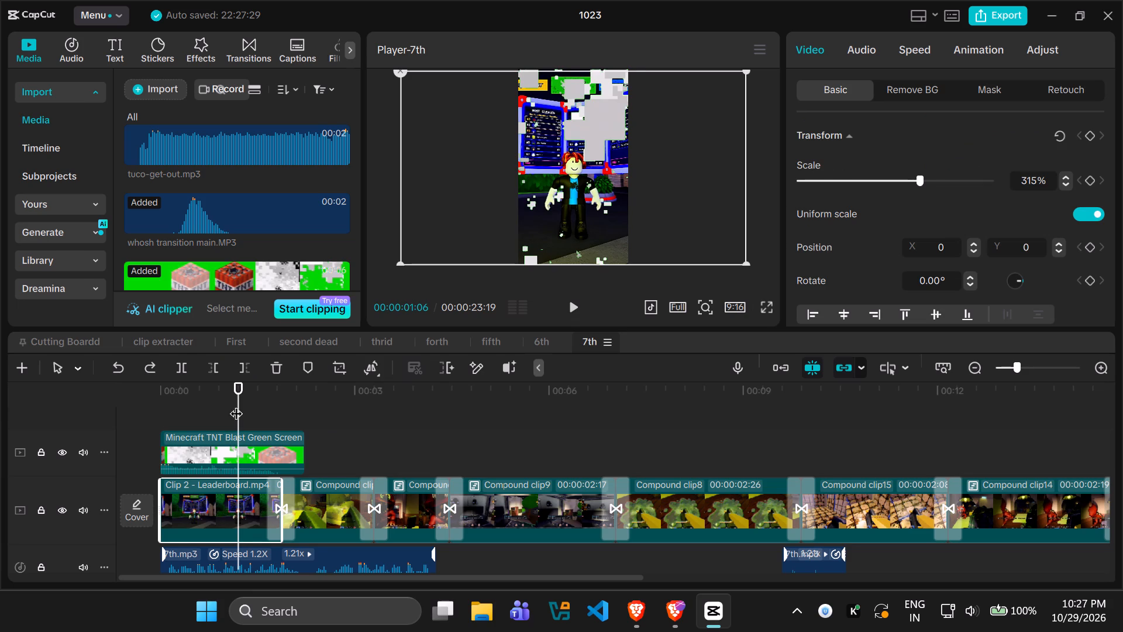
Play the opening from the start to check the Leaderboard clip with the trimmed overlay.
left_click_drag(236, 404, 77, 403)
key("space")
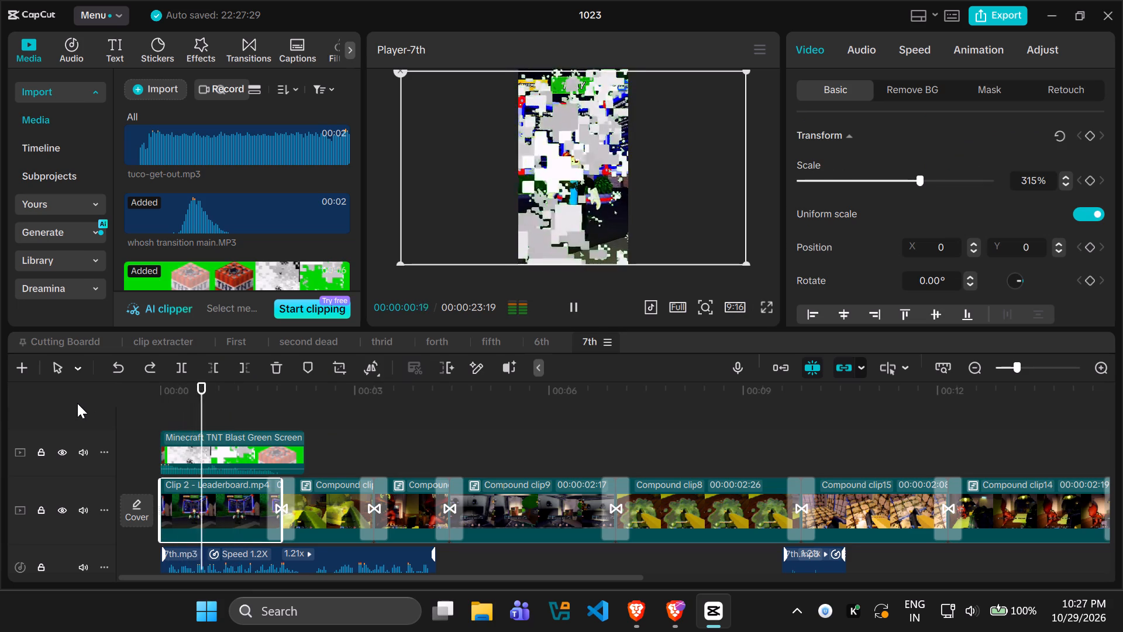
key("space")
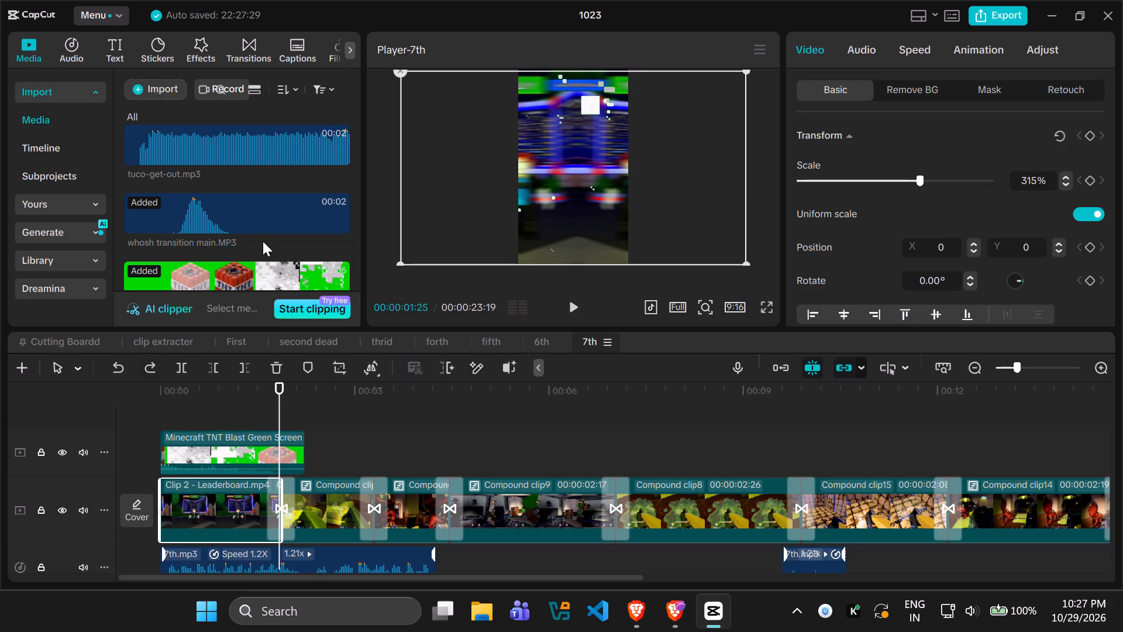
Generate auto captions for the video with English as the spoken language.
left_click(293, 47)
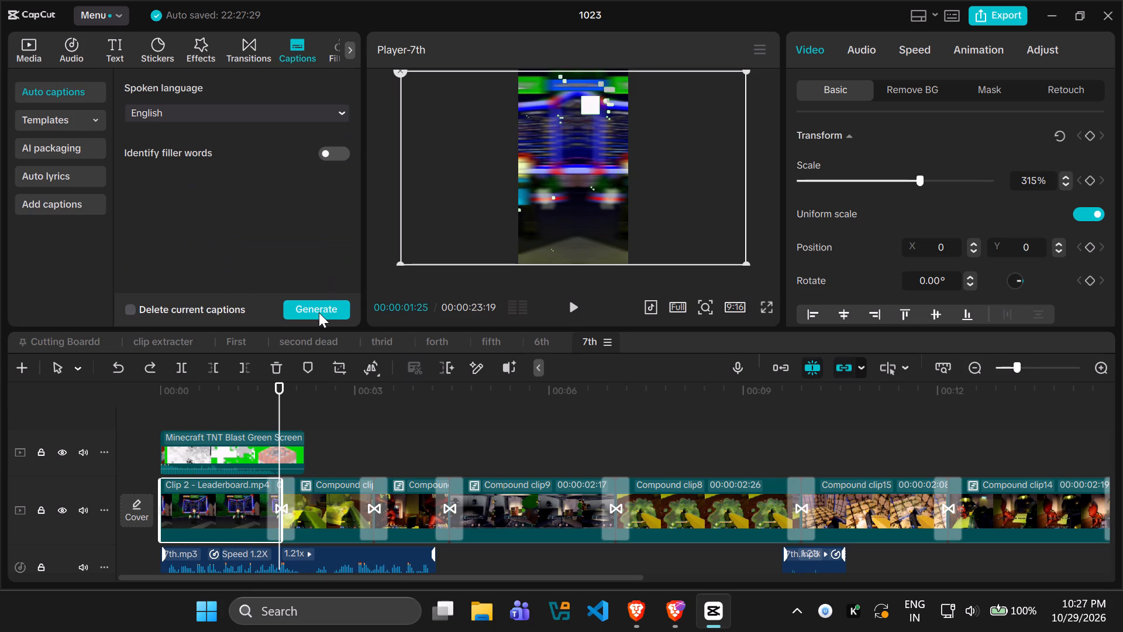
left_click(319, 312)
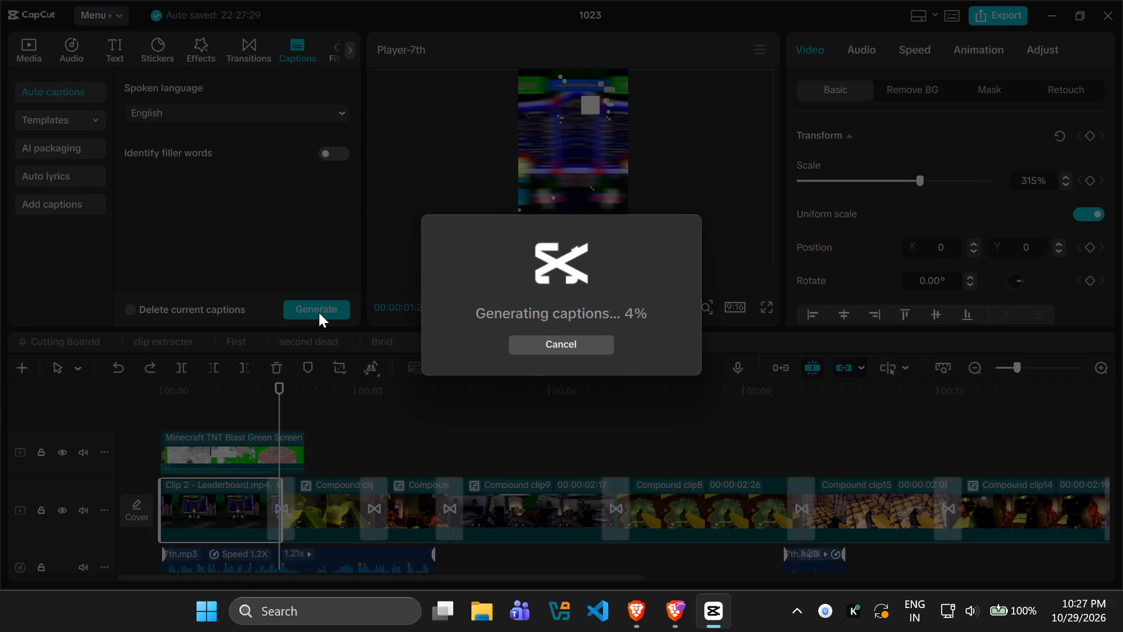
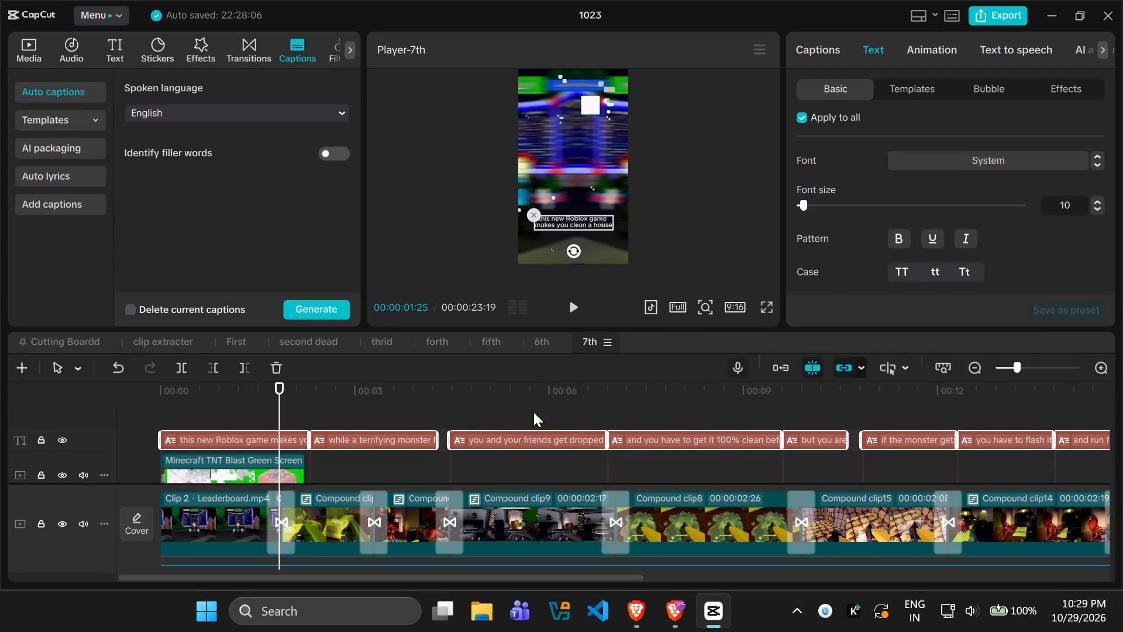
Return the playhead to the very start of the 7th timeline, at the first caption.
left_click_drag(280, 385, 70, 387)
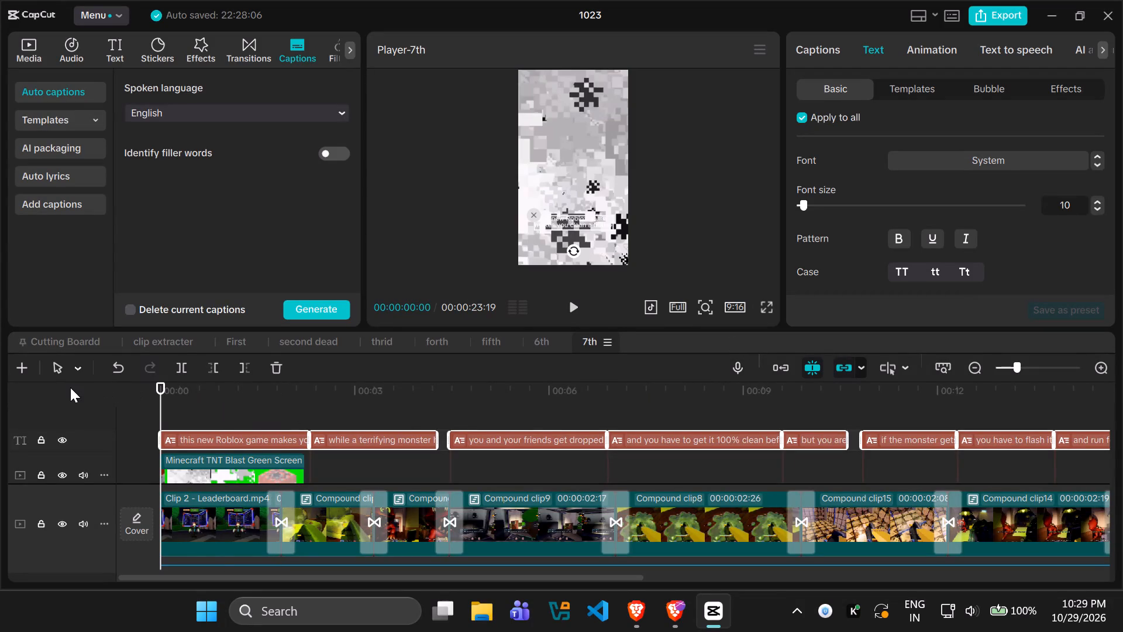
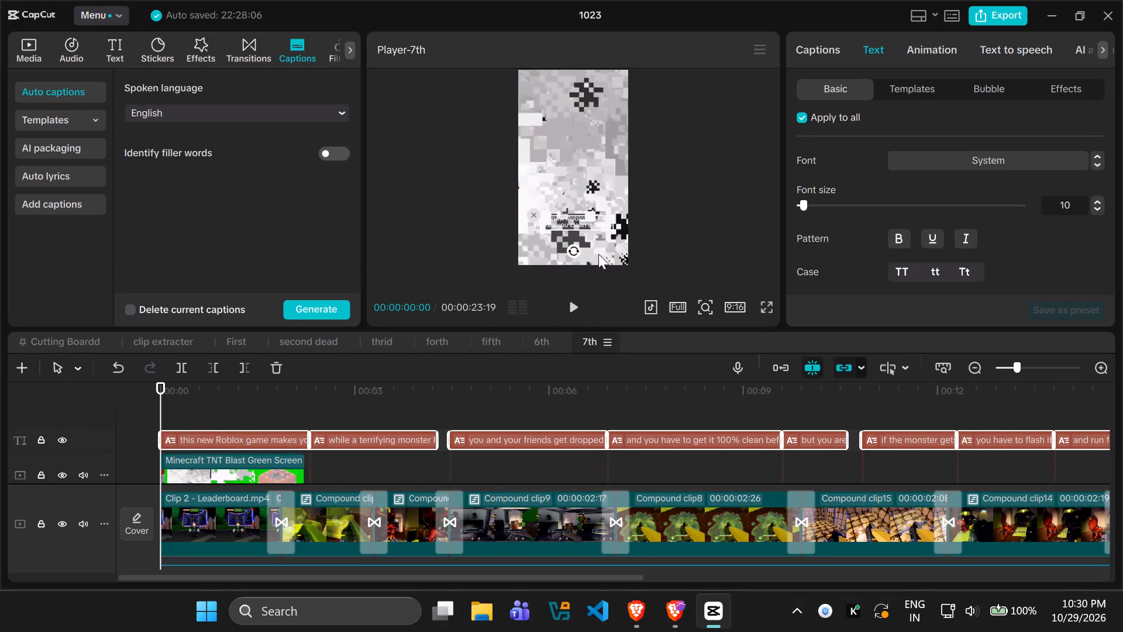
Move all the captions up to the centre of the video frame.
left_click(571, 307)
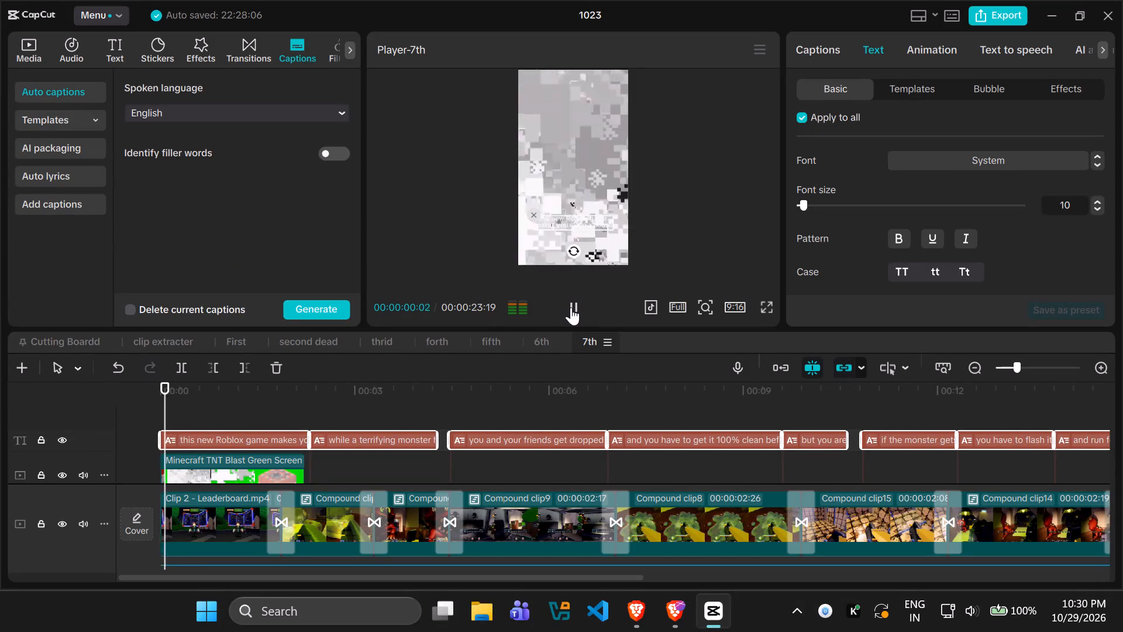
left_click_drag(573, 219, 575, 162)
Format all captions in Comic Sans MS Bold with bold styling and uppercase letters.
left_click(812, 50)
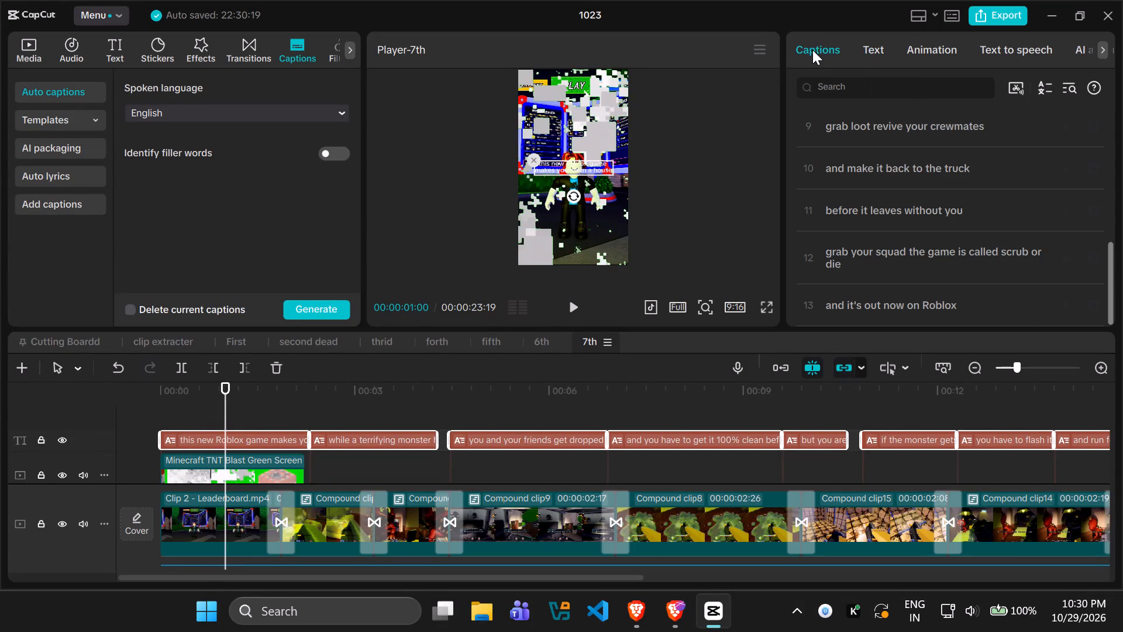
left_click(869, 55)
left_click_drag(895, 235, 902, 233)
left_click(1017, 152)
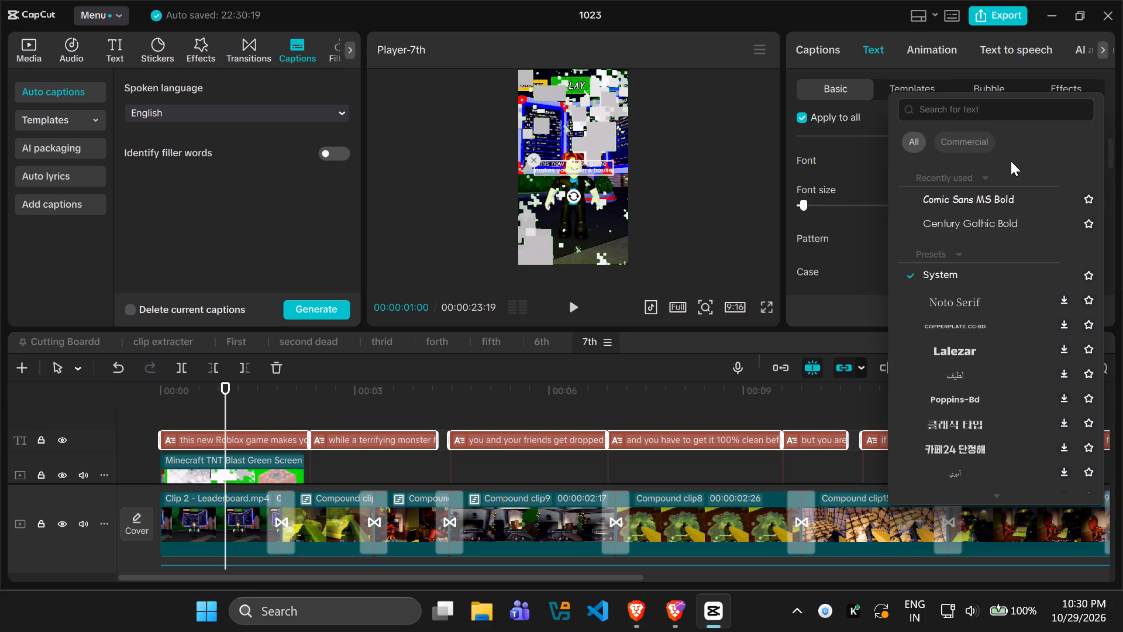
left_click(1011, 161)
left_click(987, 205)
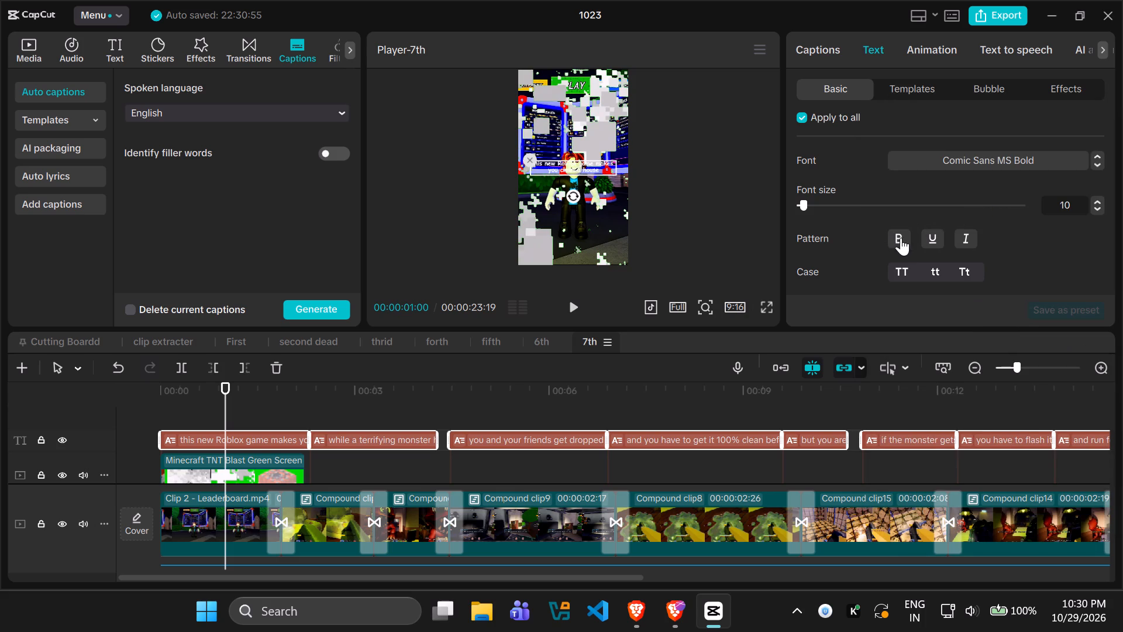
left_click(901, 238)
left_click(904, 270)
Turn on the shadow for all captions.
scroll(1064, 242, "down", 1)
scroll(1005, 246, "down", 1)
scroll(913, 246, "down", 1)
scroll(874, 215, "down", 3)
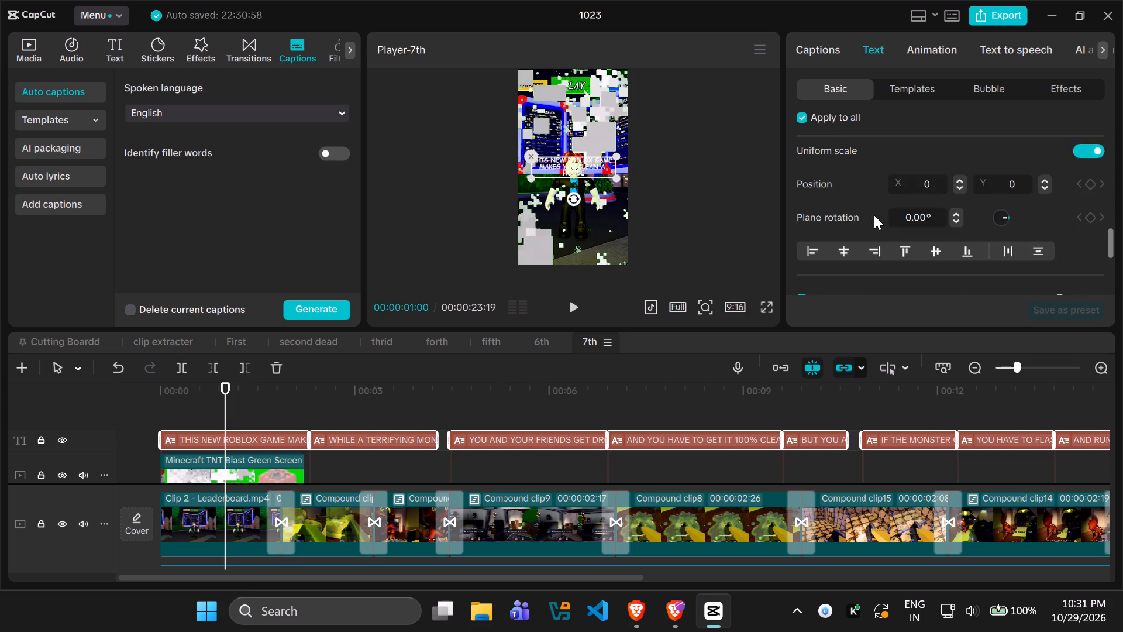
scroll(874, 215, "down", 2)
scroll(827, 232, "down", 2)
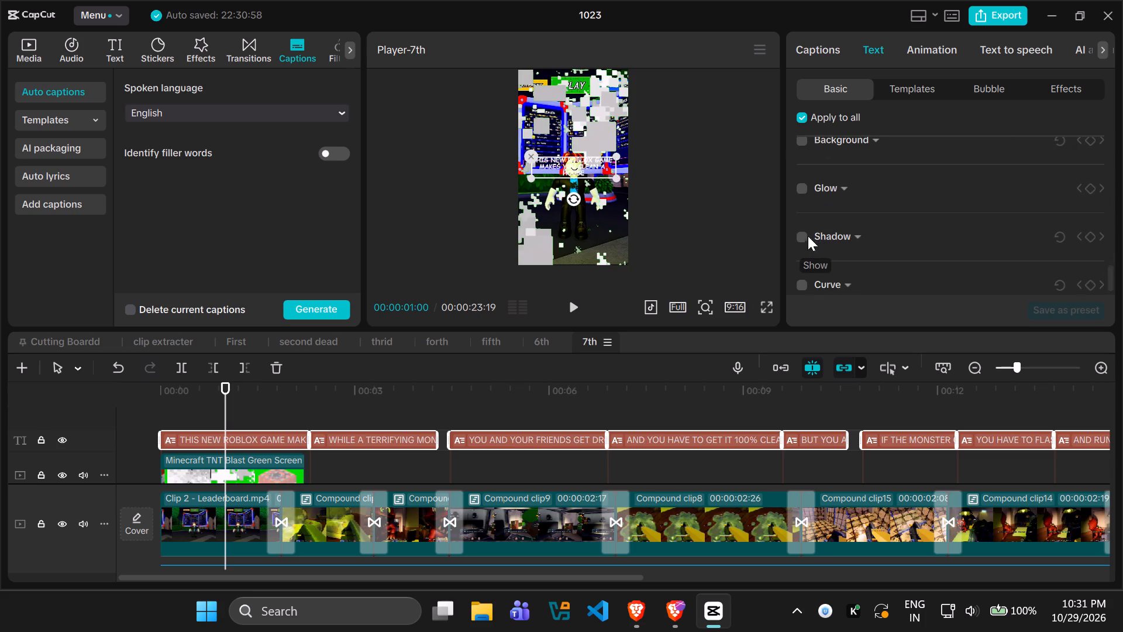
left_click(802, 236)
Apply the preset style with white text and a black outline to all captions.
scroll(911, 211, "up", 5)
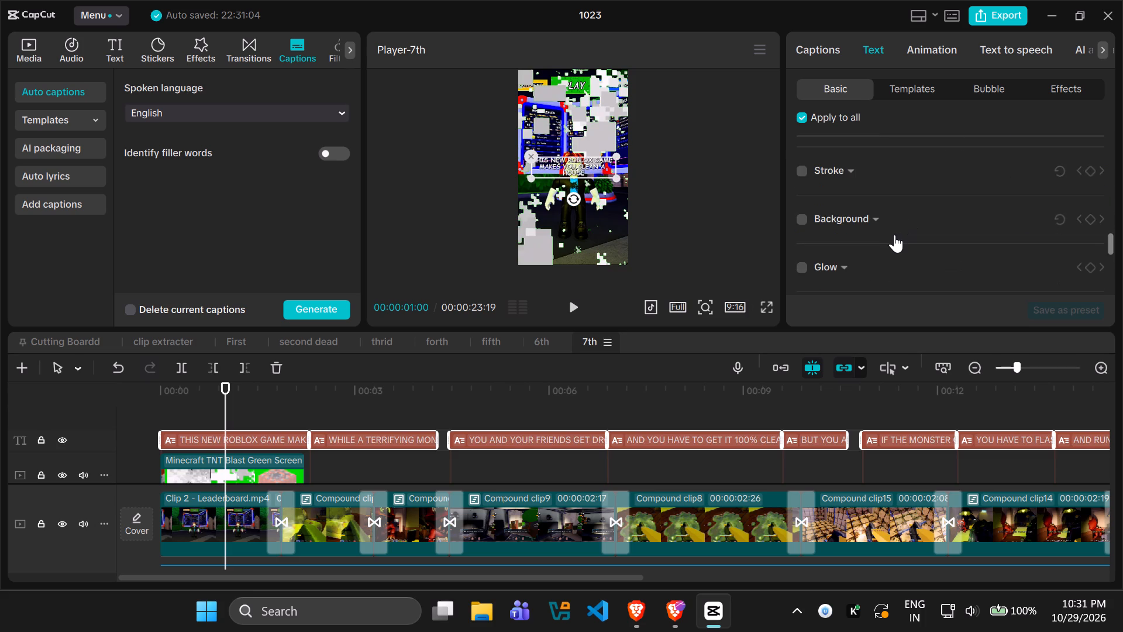
scroll(895, 233, "up", 6)
scroll(895, 233, "down", 1)
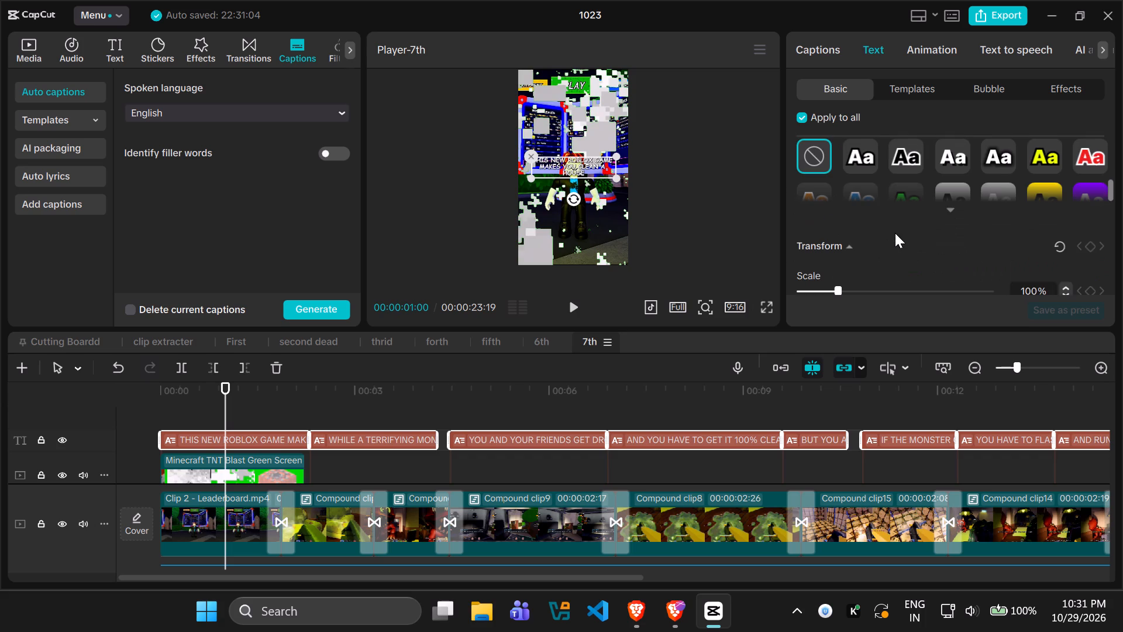
left_click(862, 157)
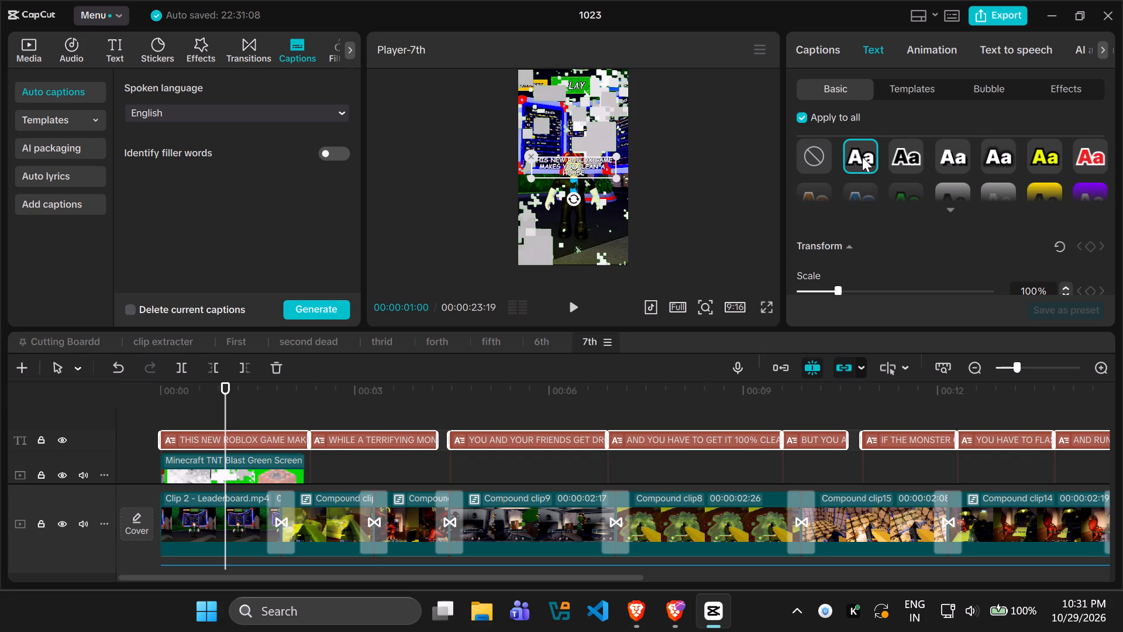
left_click(869, 159)
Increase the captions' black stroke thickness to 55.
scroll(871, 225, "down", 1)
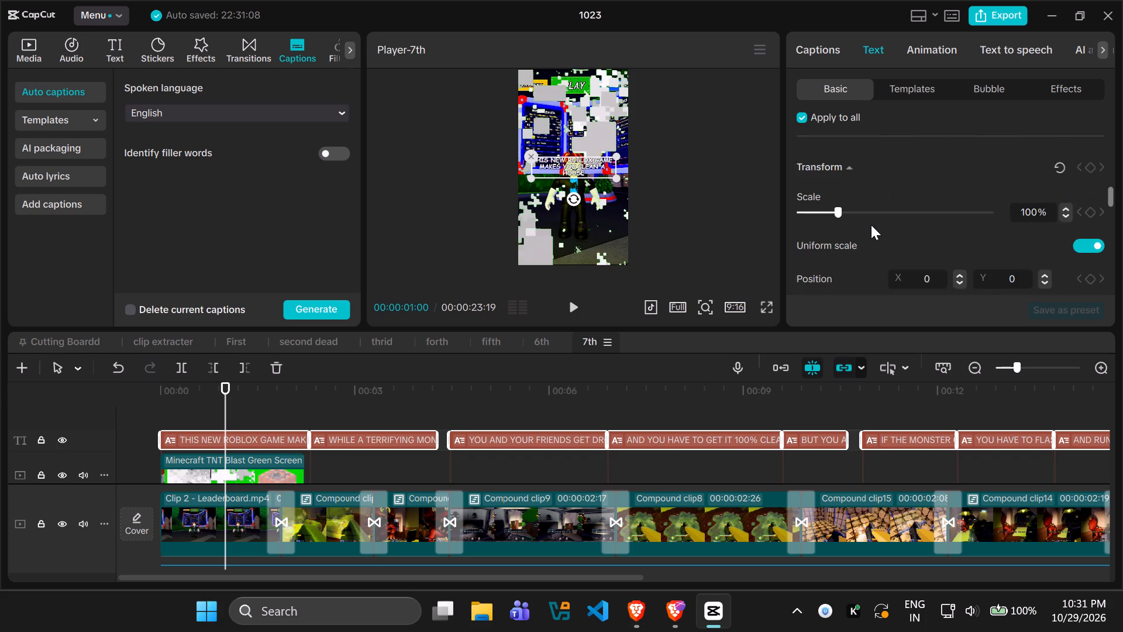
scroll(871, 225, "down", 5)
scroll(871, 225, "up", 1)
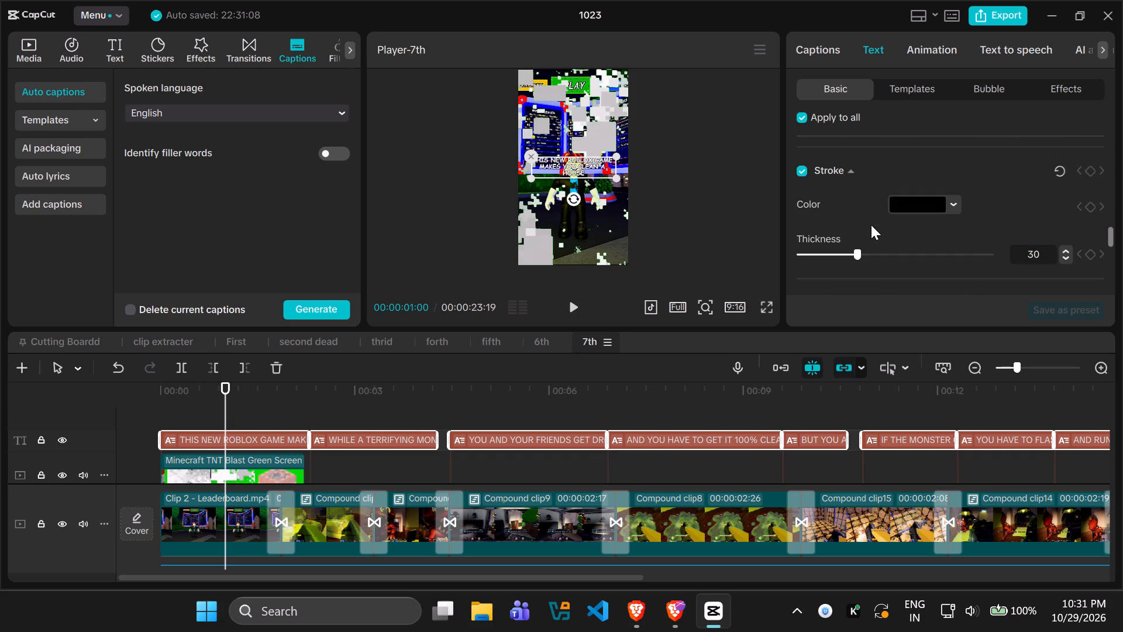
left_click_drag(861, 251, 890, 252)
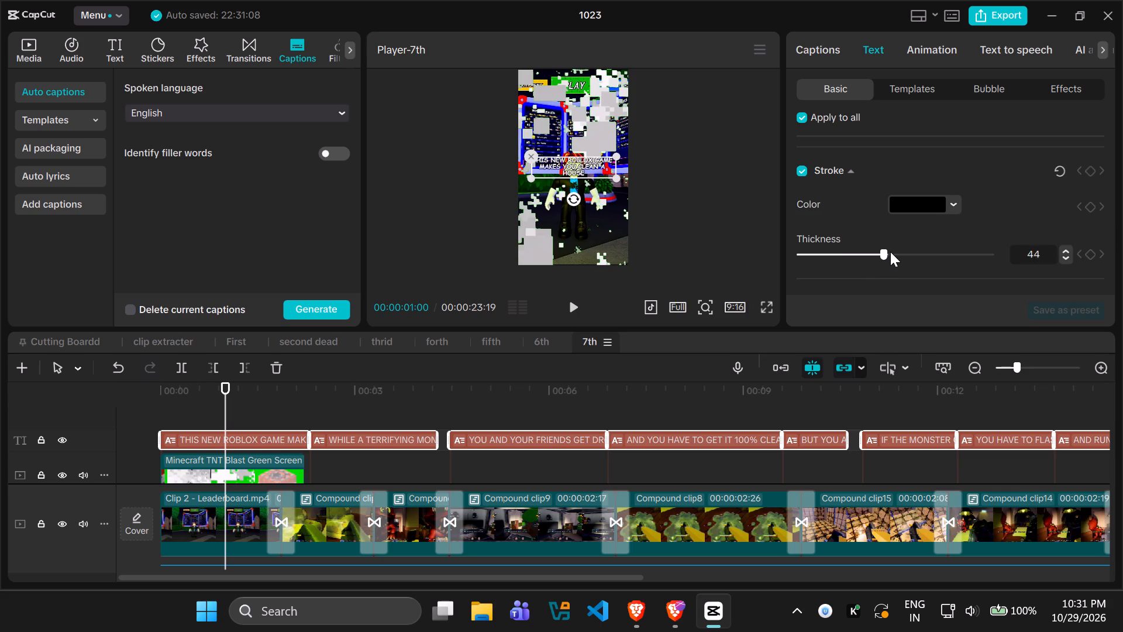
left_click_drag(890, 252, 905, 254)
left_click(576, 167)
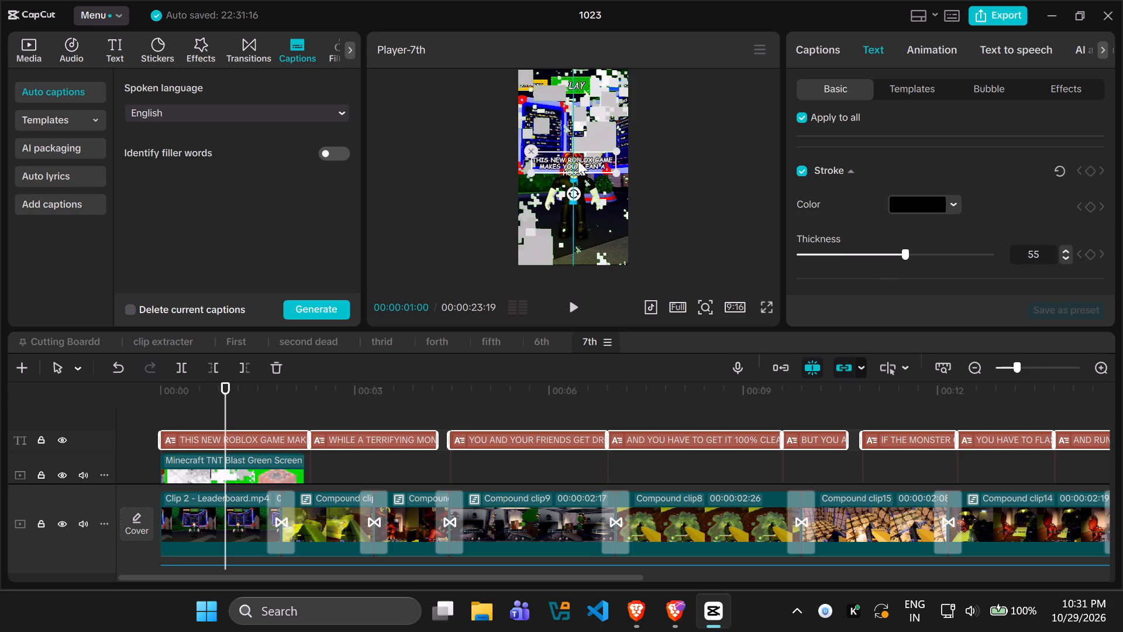
Go back to the preset text styles and reapply the white text with black outline preset to all captions.
scroll(953, 208, "up", 6)
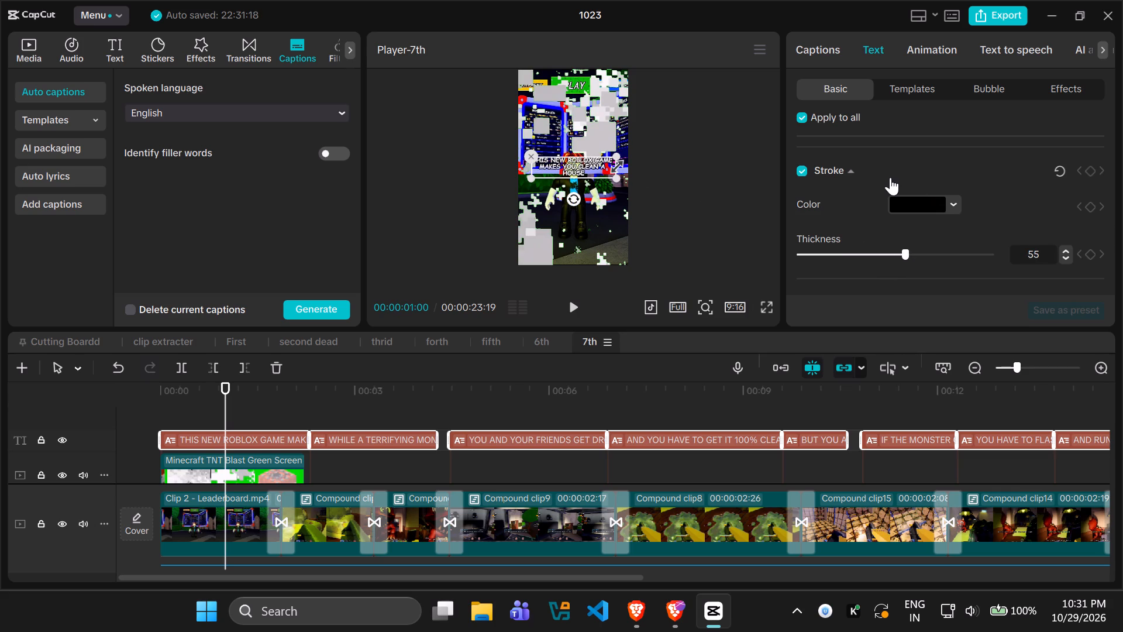
scroll(890, 177, "up", 4)
left_click_drag(880, 186, 881, 236)
left_click_drag(870, 178, 878, 280)
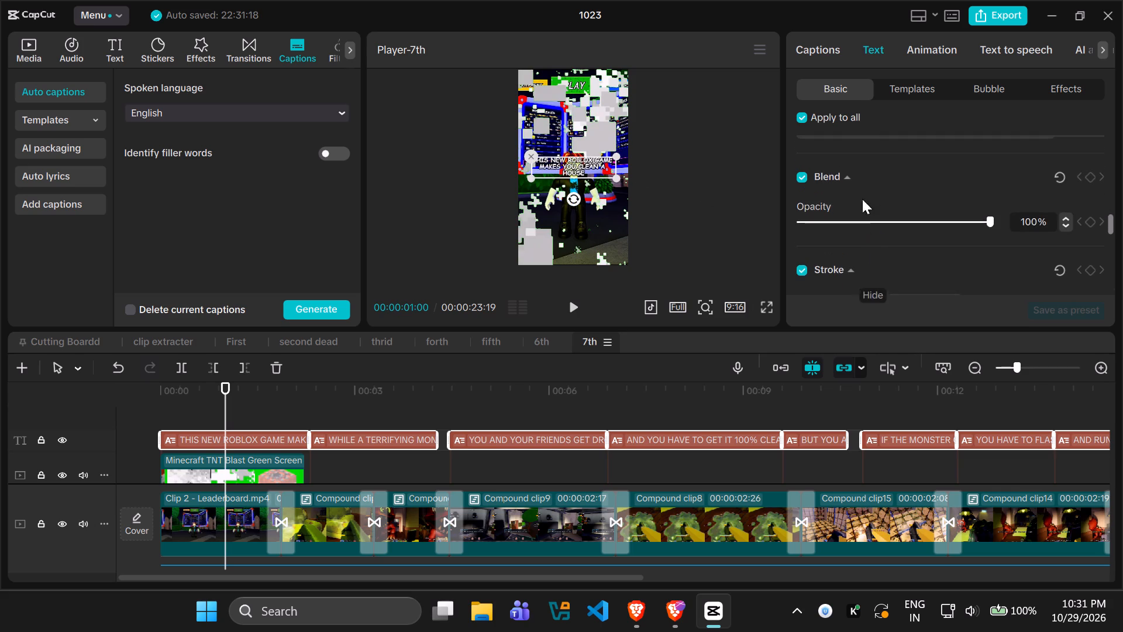
scroll(863, 181, "up", 2)
scroll(863, 181, "down", 3)
left_click_drag(888, 183, 908, 279)
left_click_drag(873, 162, 864, 239)
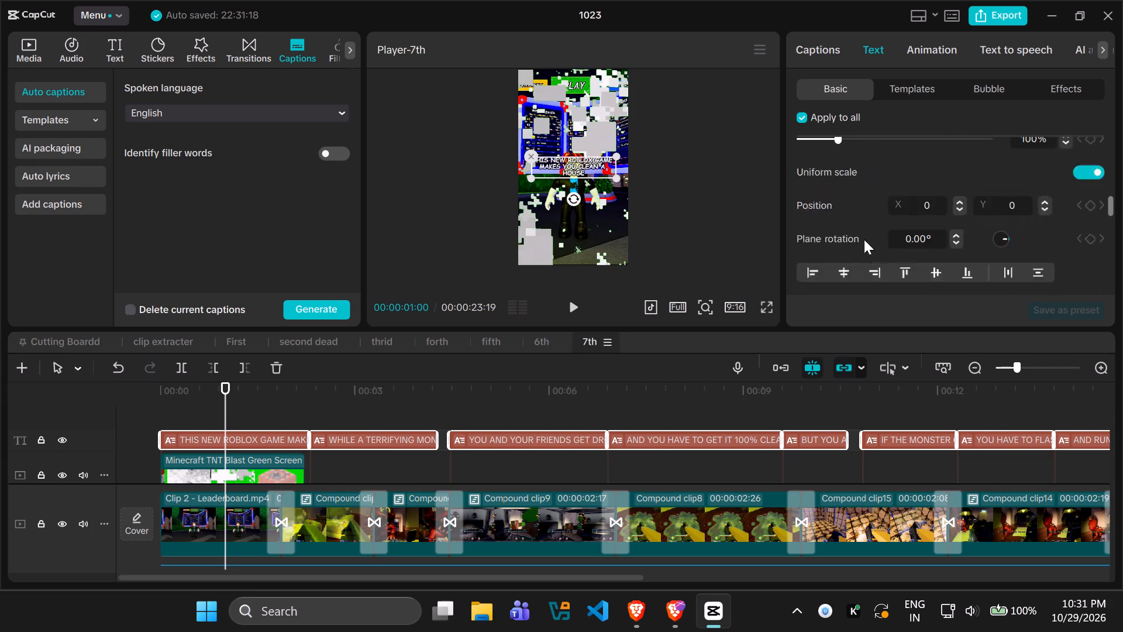
left_click_drag(864, 239, 870, 268)
left_click_drag(873, 222, 880, 301)
left_click(874, 207)
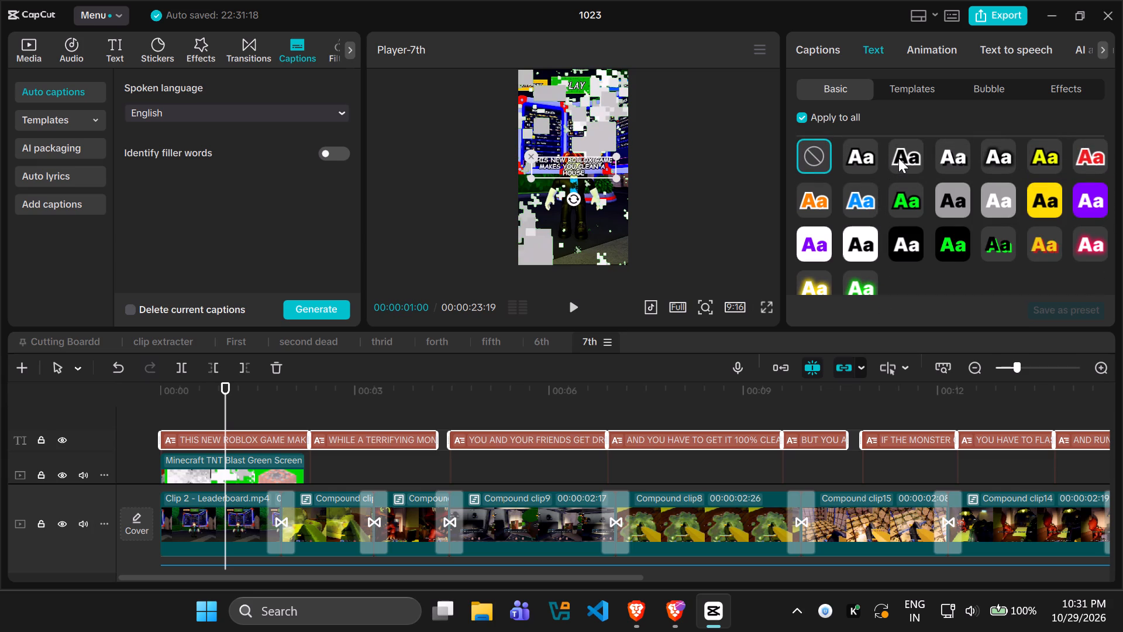
left_click(898, 158)
left_click(863, 153)
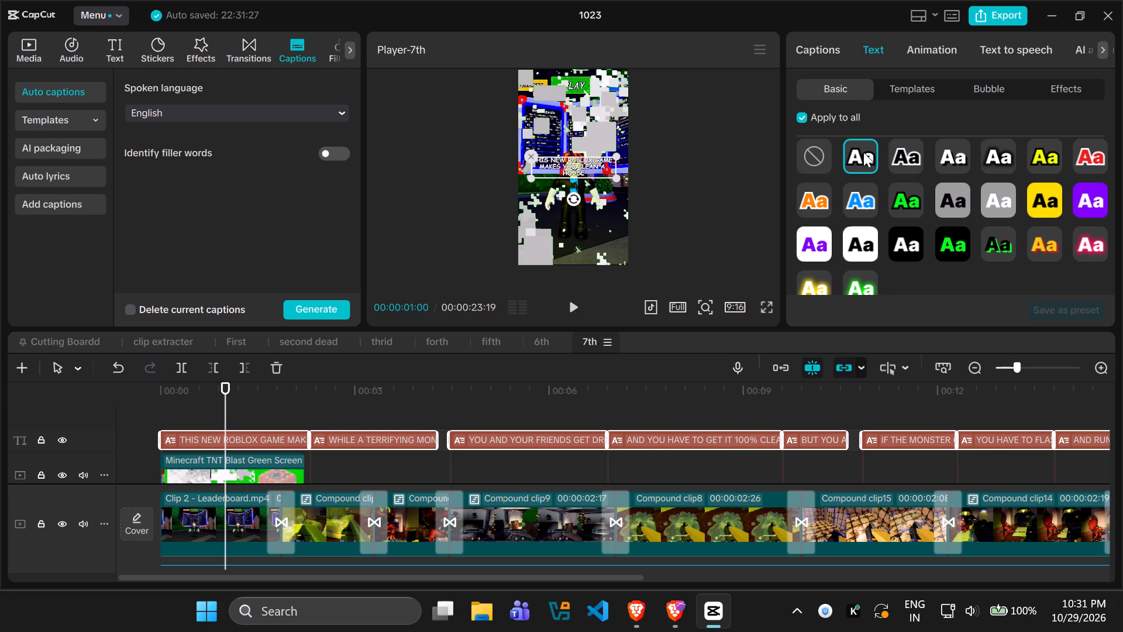
Search the caption animations for "stretch" and apply the starred "Slig...etch" animation to all captions.
left_click(925, 57)
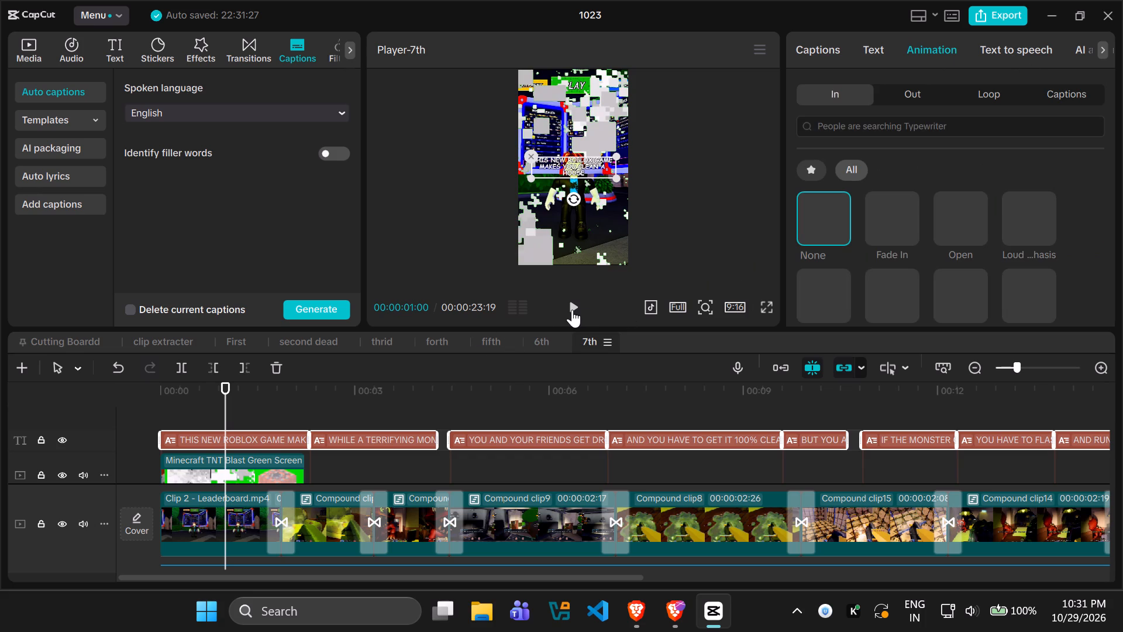
left_click(1072, 91)
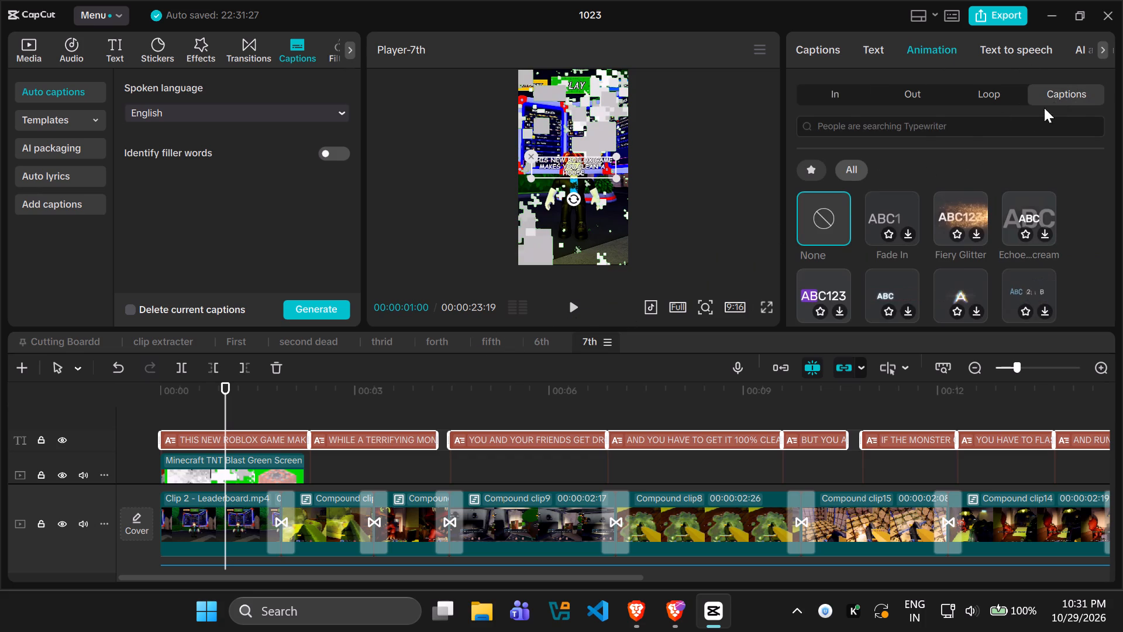
left_click(972, 135)
left_click(812, 176)
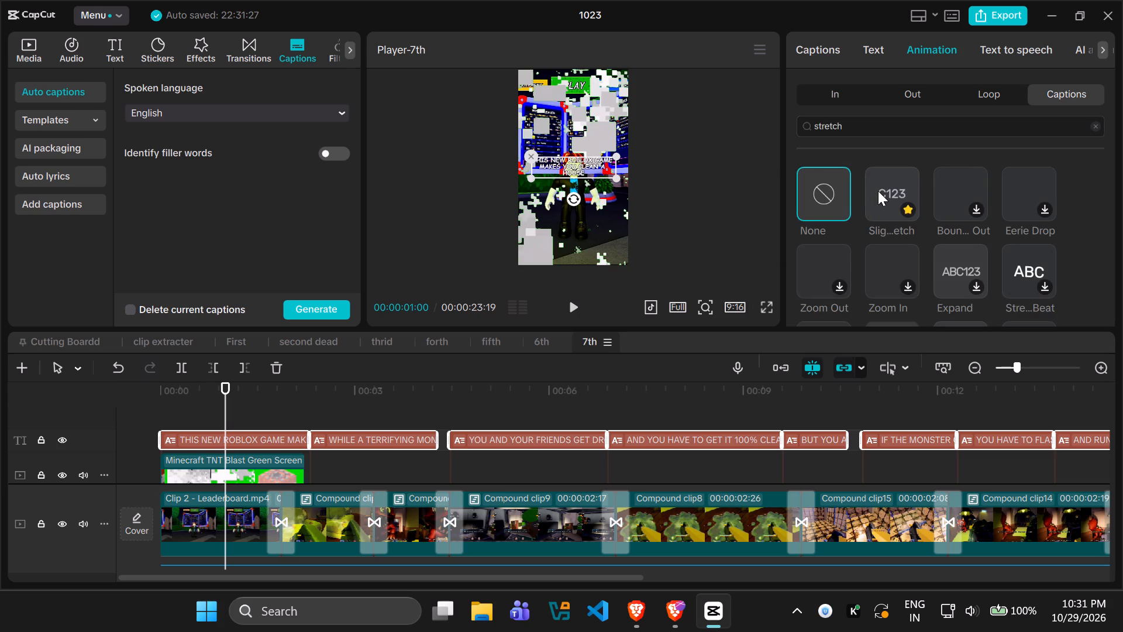
left_click(878, 191)
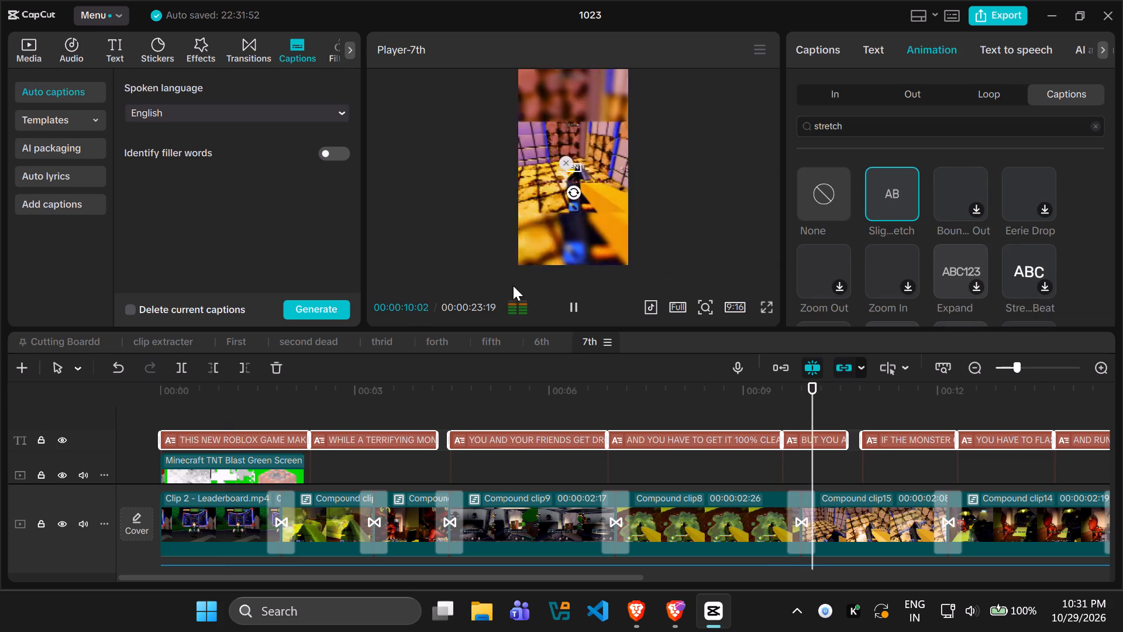
Return the playhead to the start of the timeline and play the first caption to check its animation.
left_click_drag(844, 396, 702, 389)
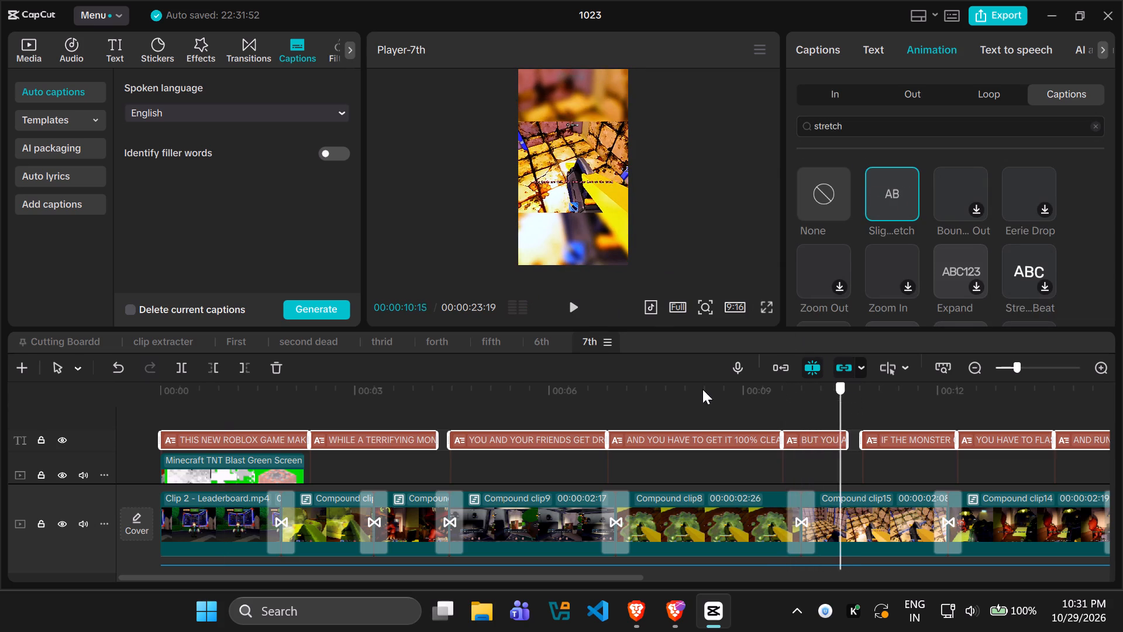
left_click_drag(702, 389, 0, 383)
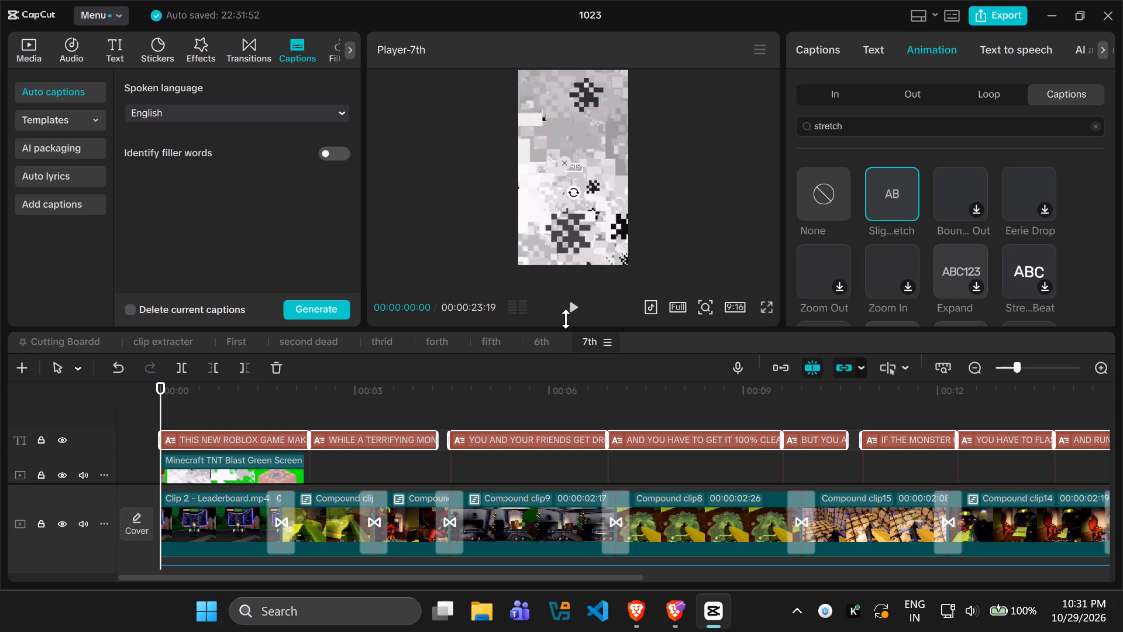
left_click(574, 312)
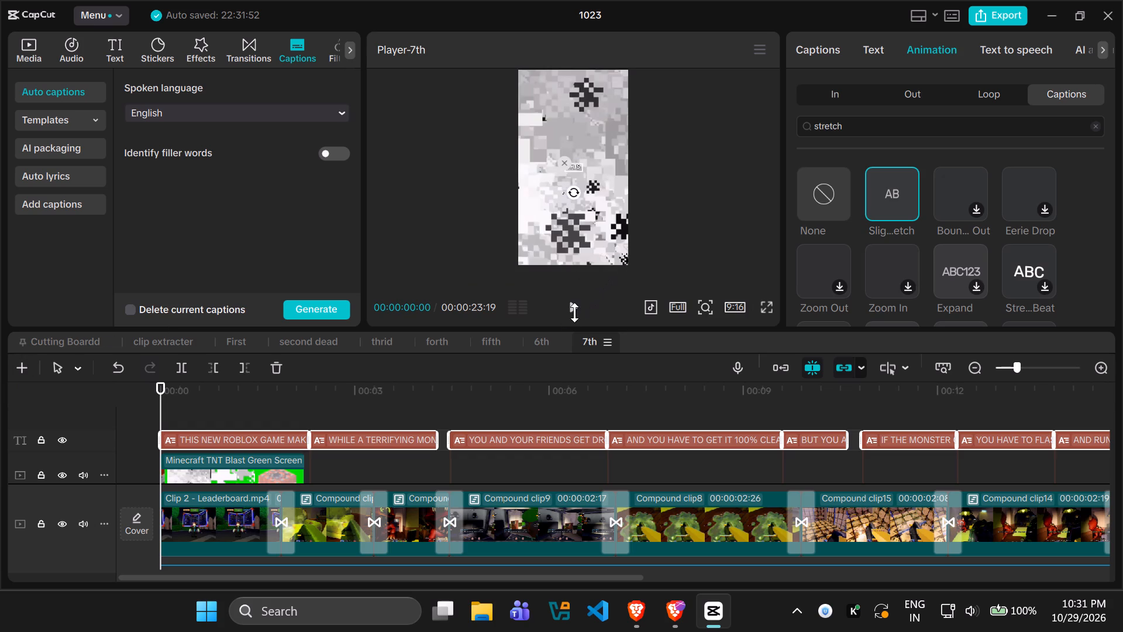
left_click(578, 306)
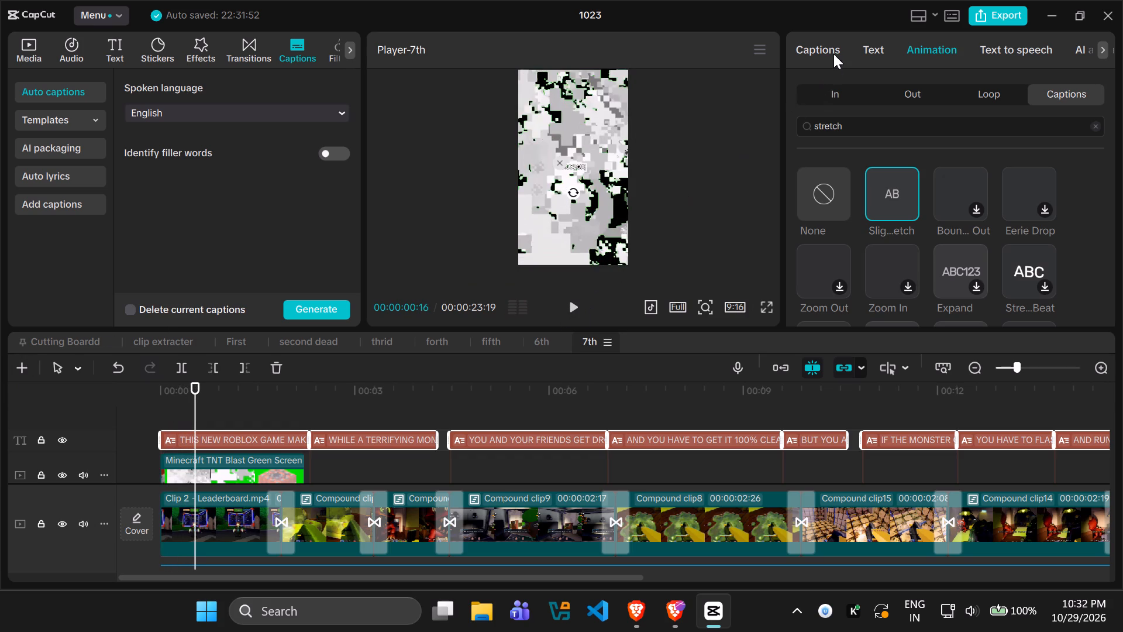
Set the font size of all captions to 17.
left_click(863, 53)
scroll(968, 211, "up", 2)
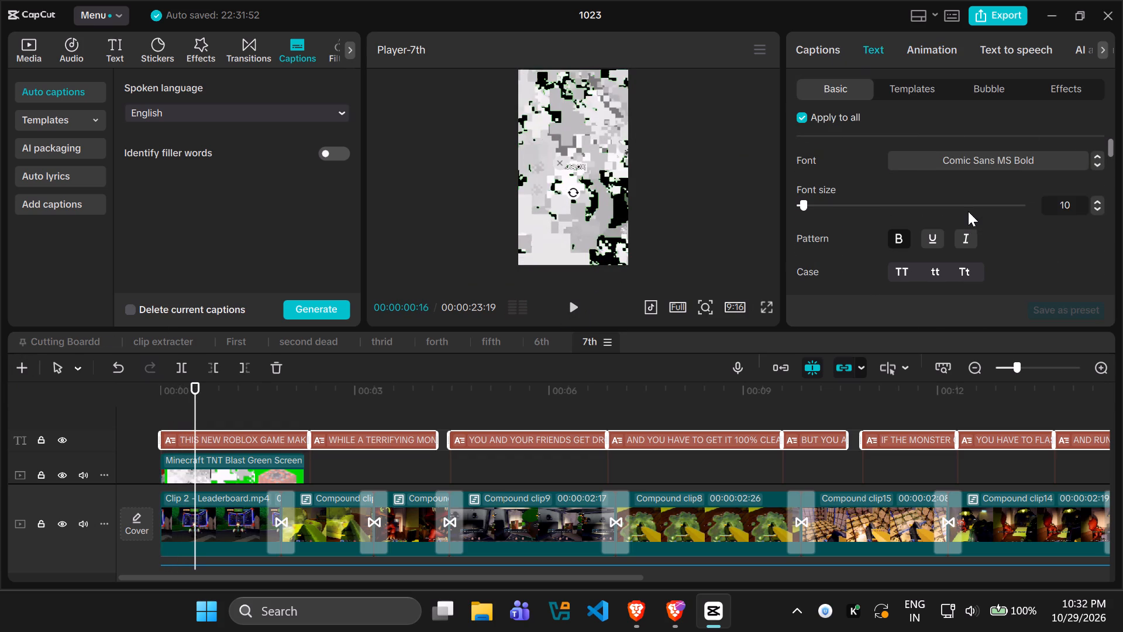
scroll(968, 211, "up", 1)
left_click(1103, 200)
triple_click(1099, 200)
triple_click(1099, 200)
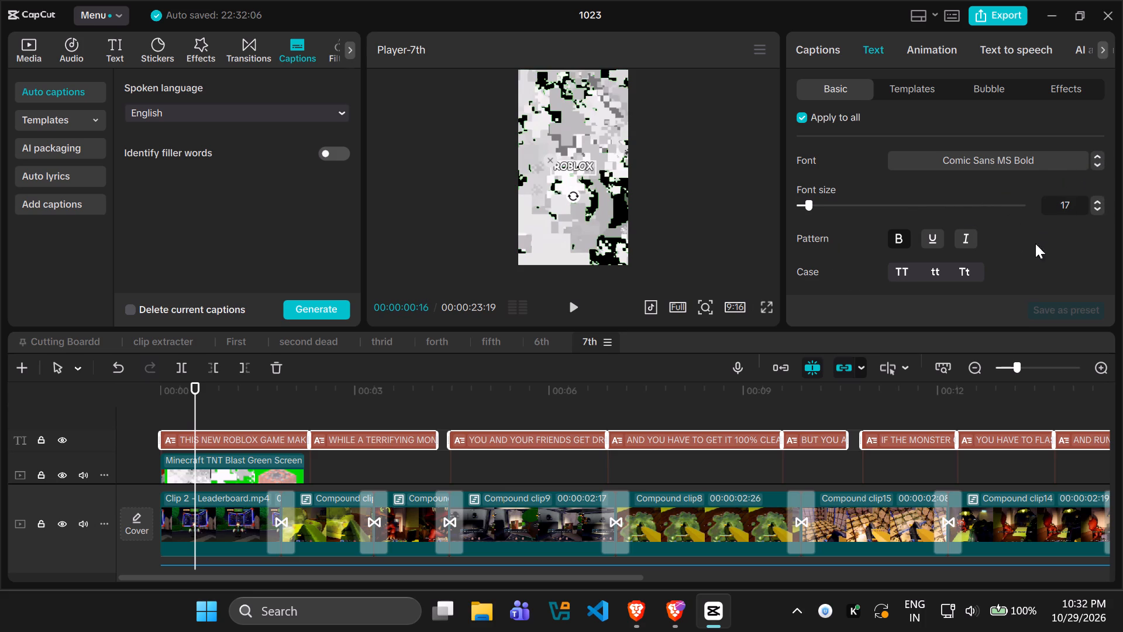
Open the caption list and play the video through the first captions to review their text and styling.
left_click(818, 51)
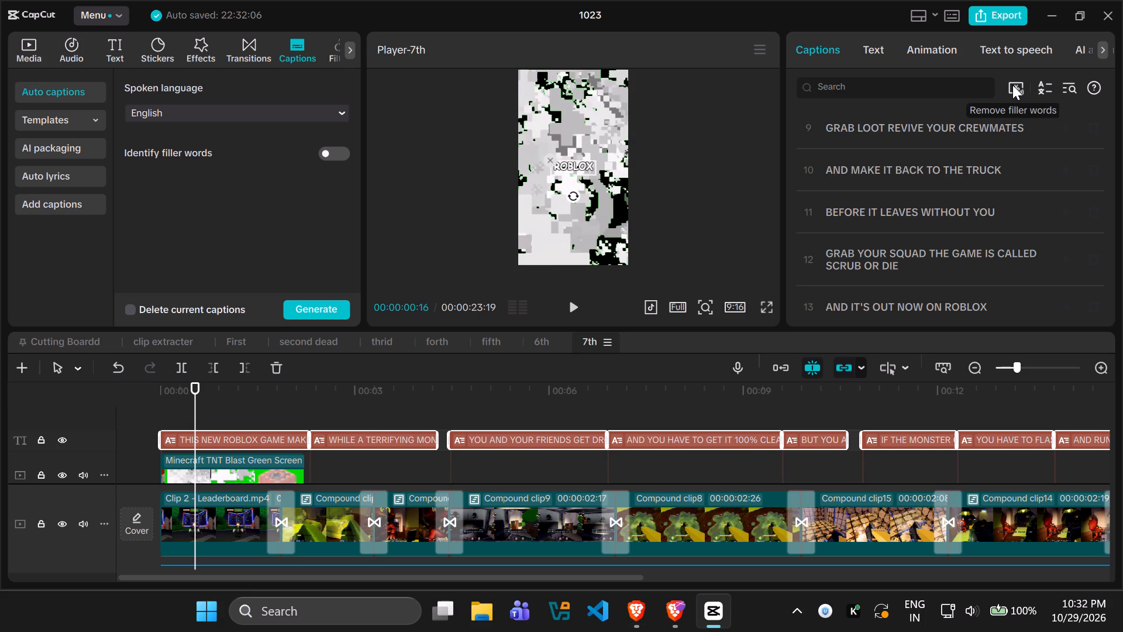
left_click(568, 305)
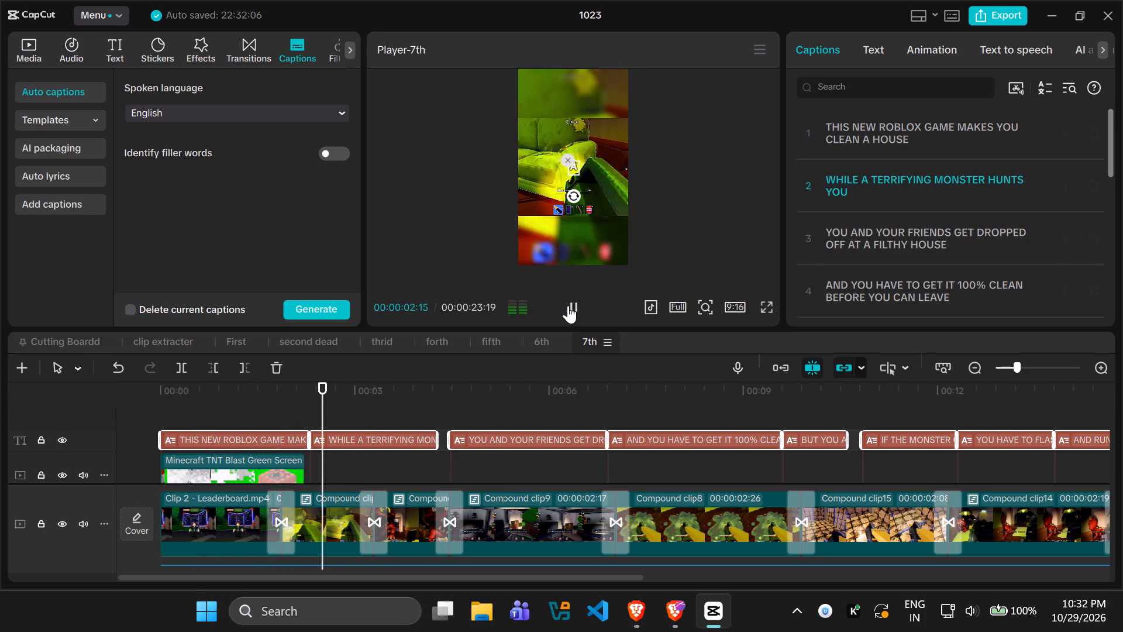
left_click(568, 305)
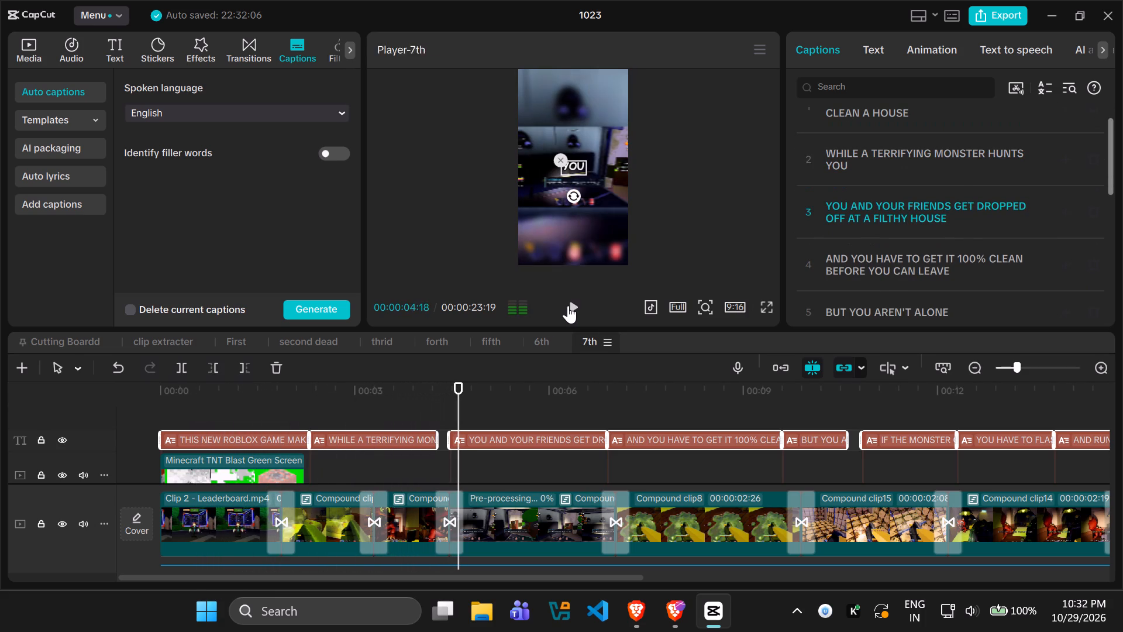
Close the 1023 project.
left_click(1099, 19)
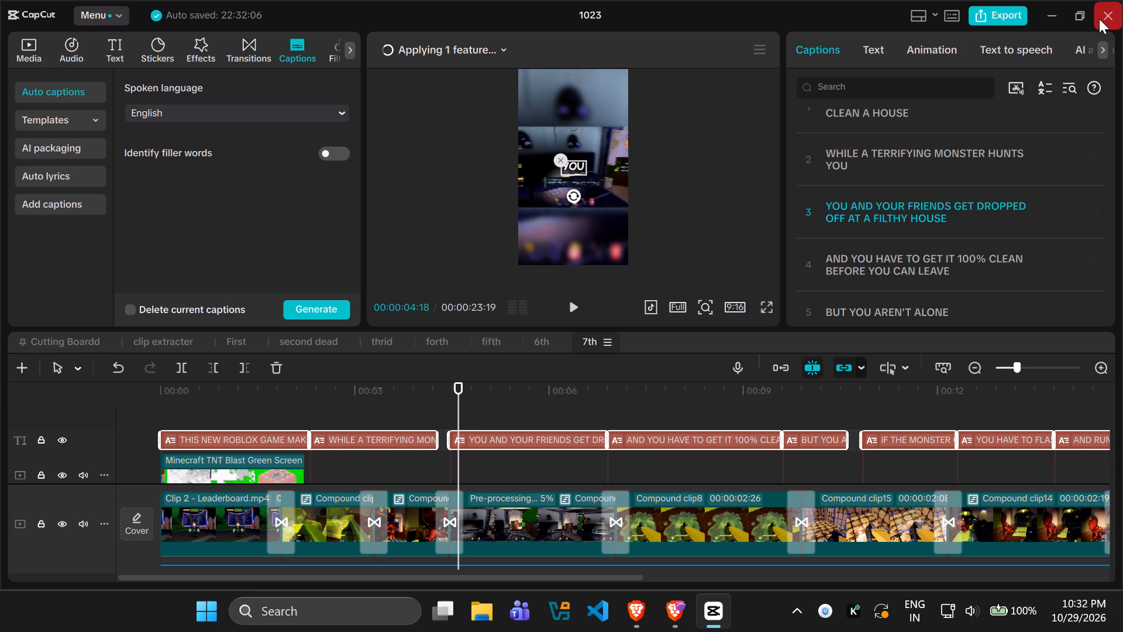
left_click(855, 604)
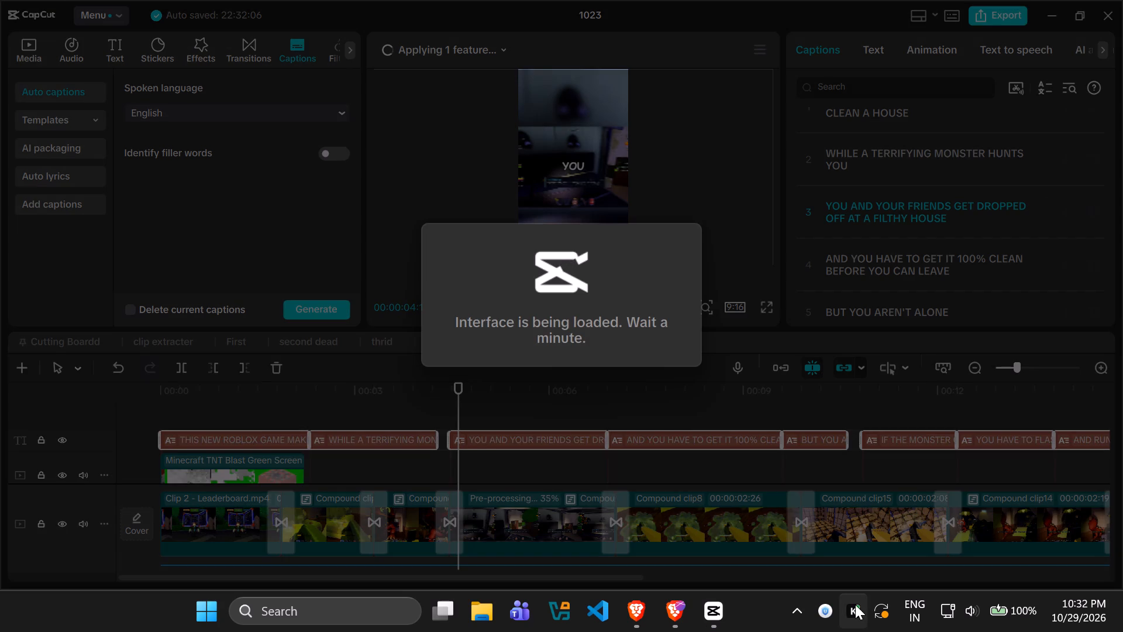
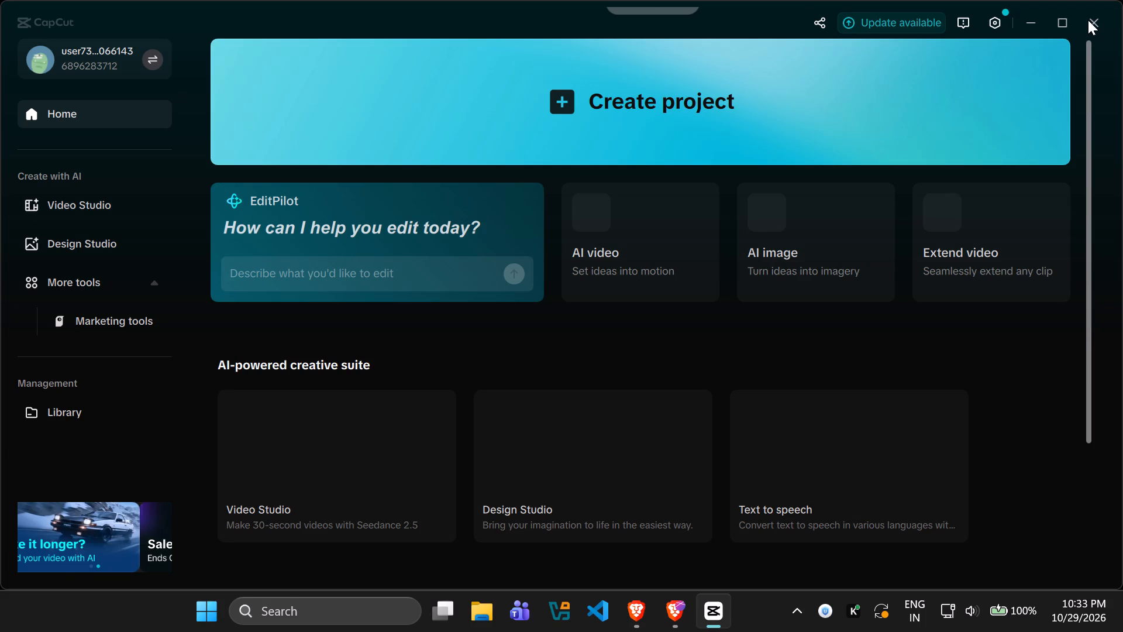
Close the CapCut application from its home screen.
left_click(1090, 20)
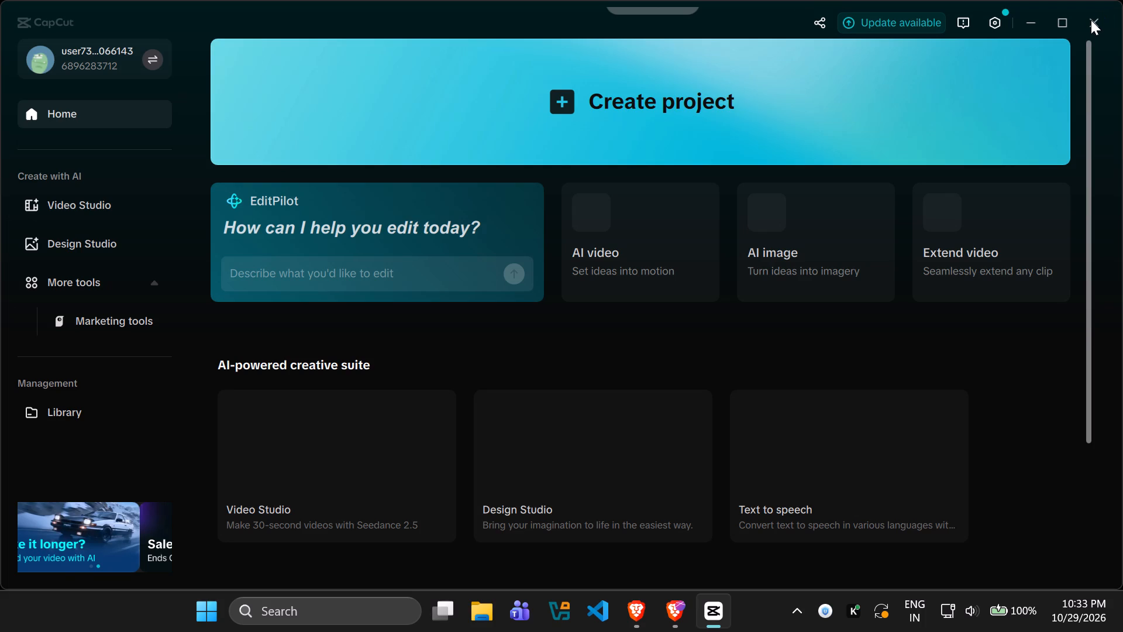
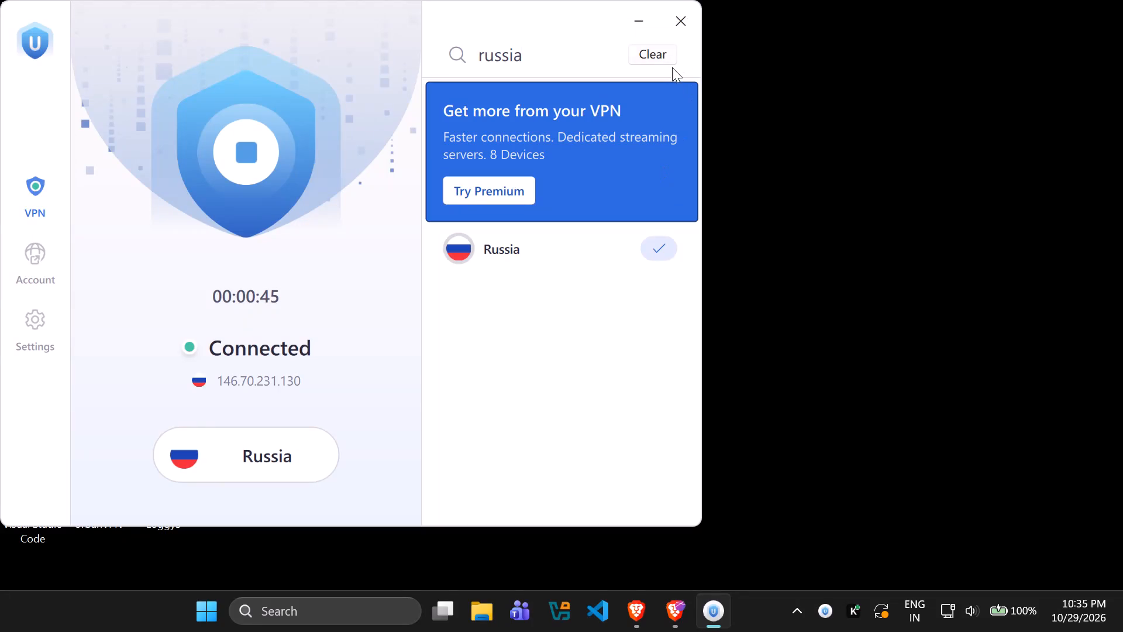
Dismiss the UrbanVPN window and launch CapCut again from the desktop.
left_click(676, 31)
double_click(95, 290)
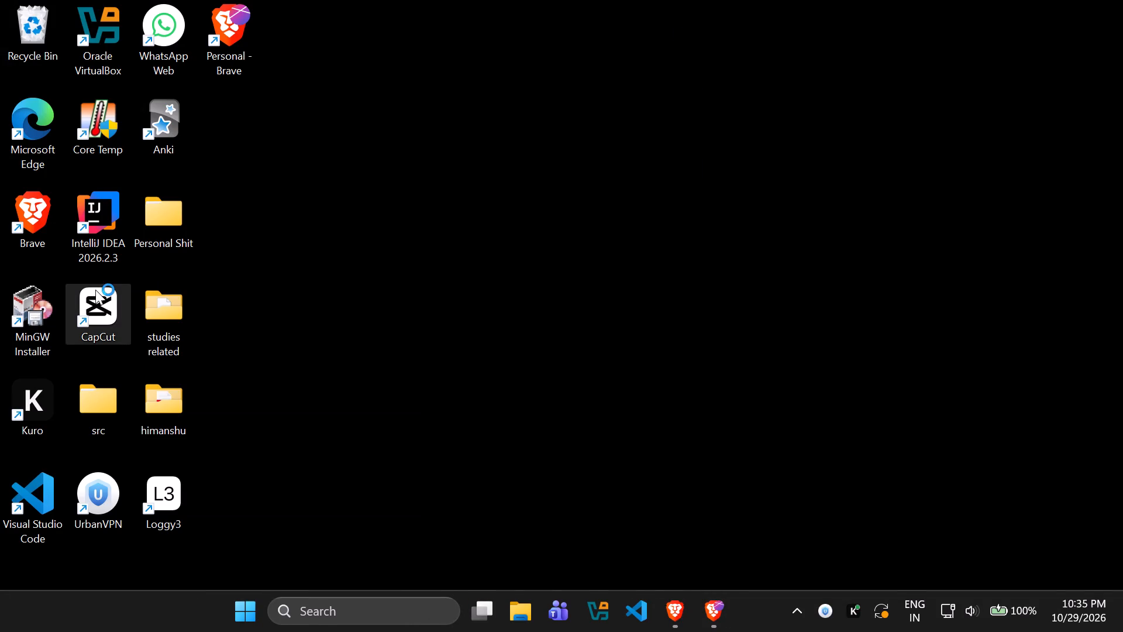
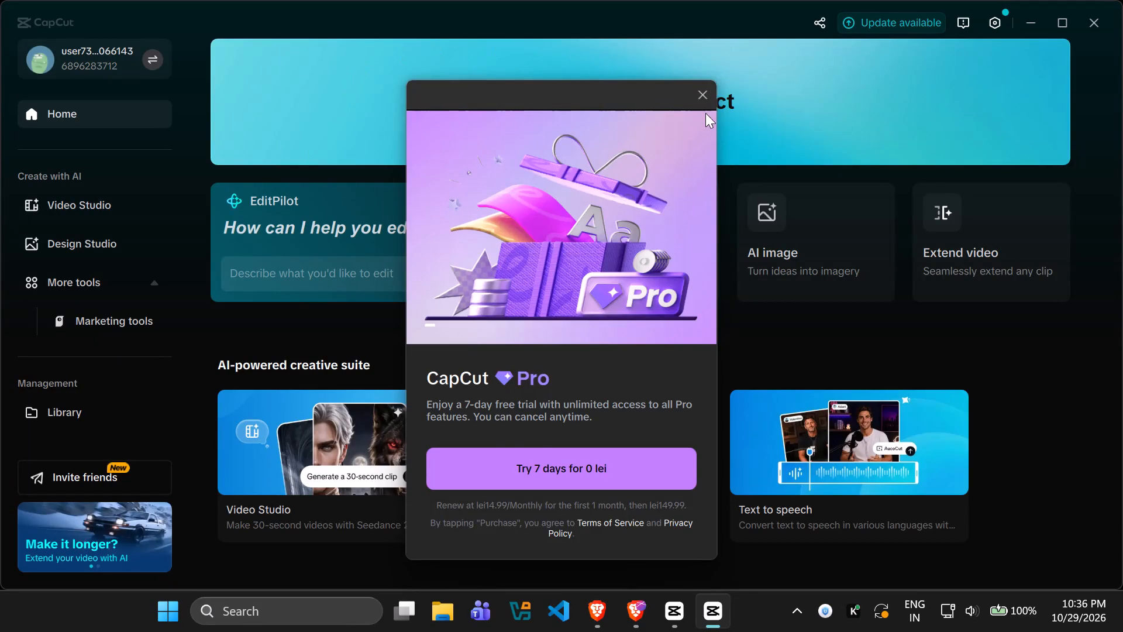
Dismiss the Pro trial offer and open project 1023.
left_click(708, 93)
scroll(519, 338, "down", 14)
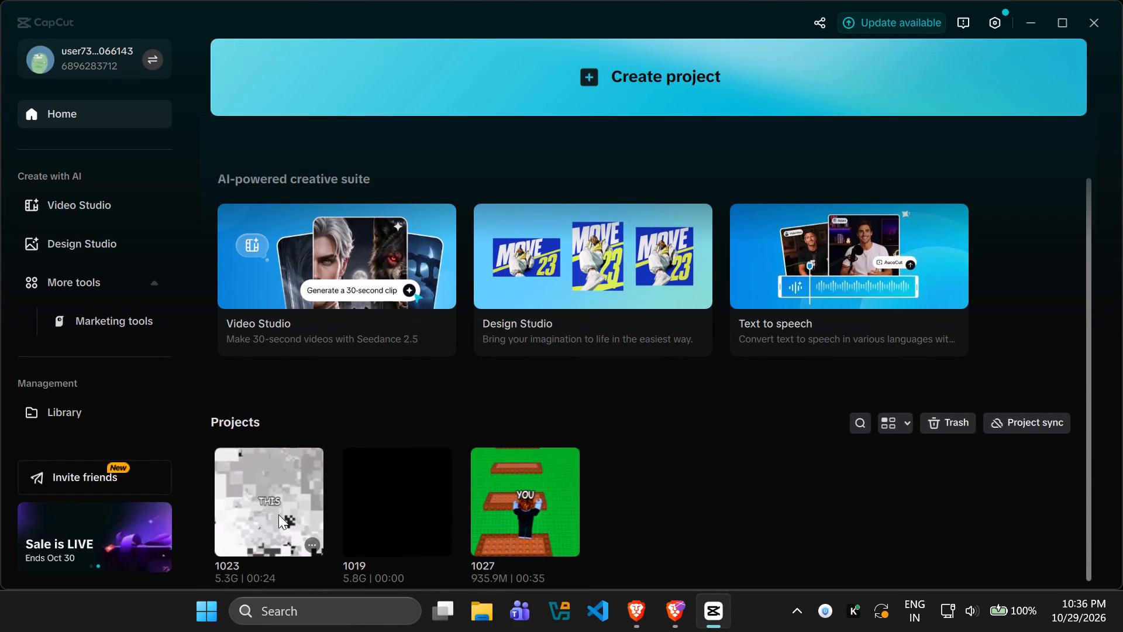
left_click(278, 514)
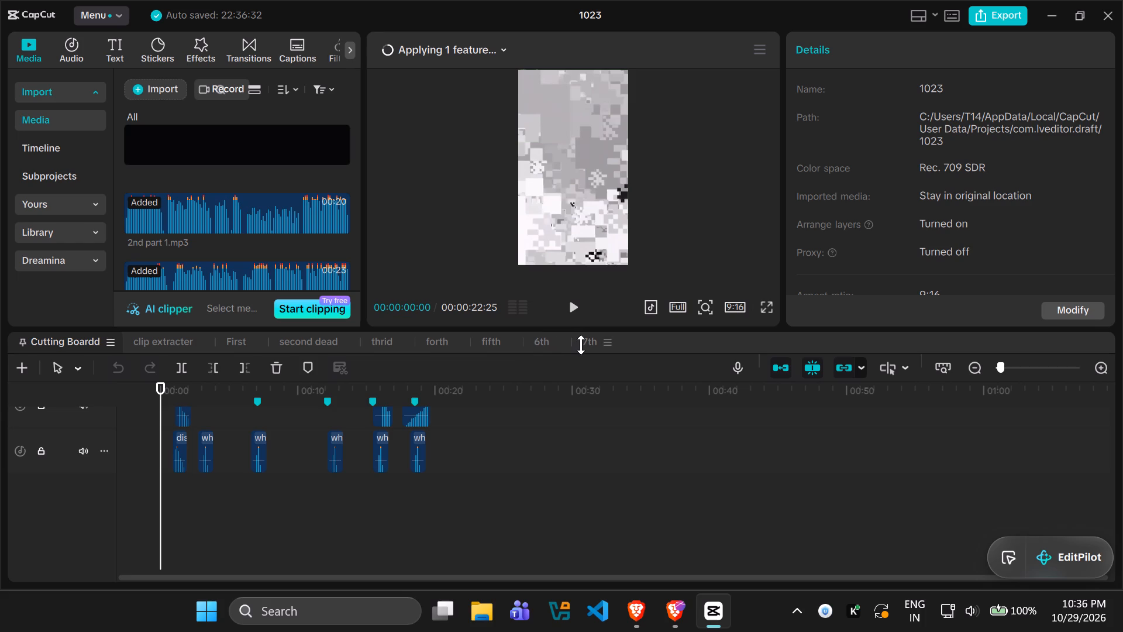
Switch to the 7th timeline.
left_click(582, 345)
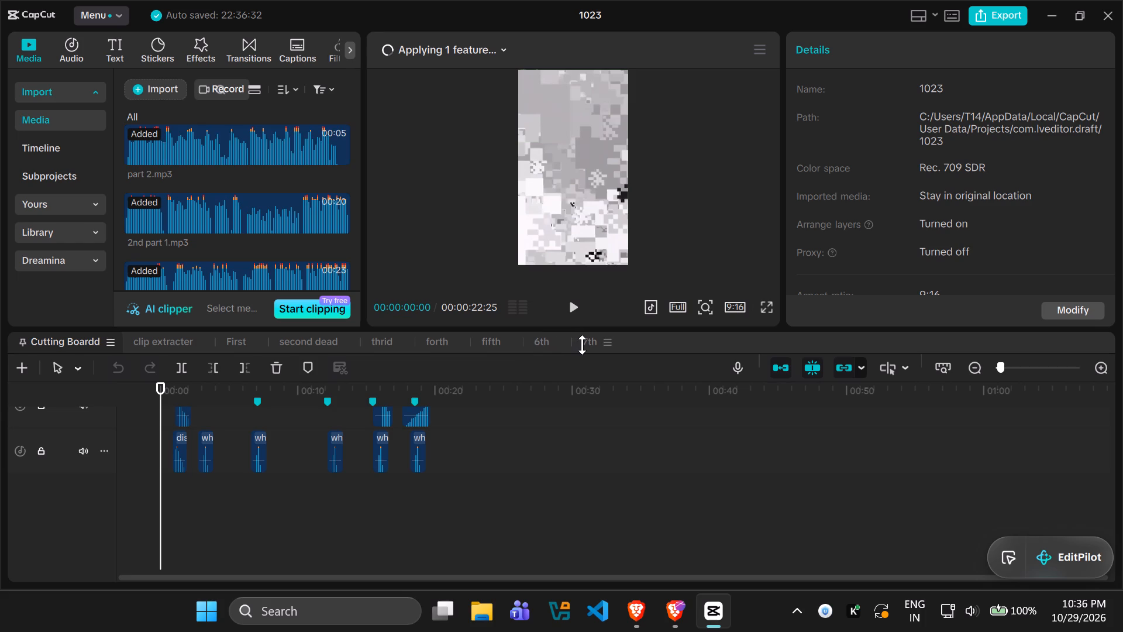
left_click(588, 344)
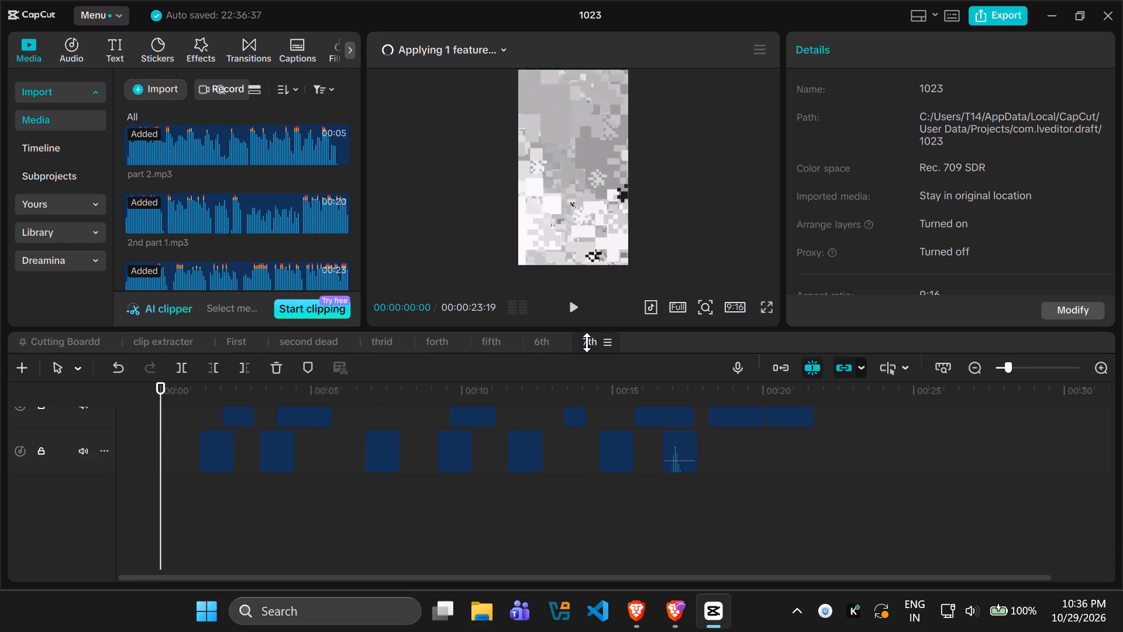
left_click(587, 342)
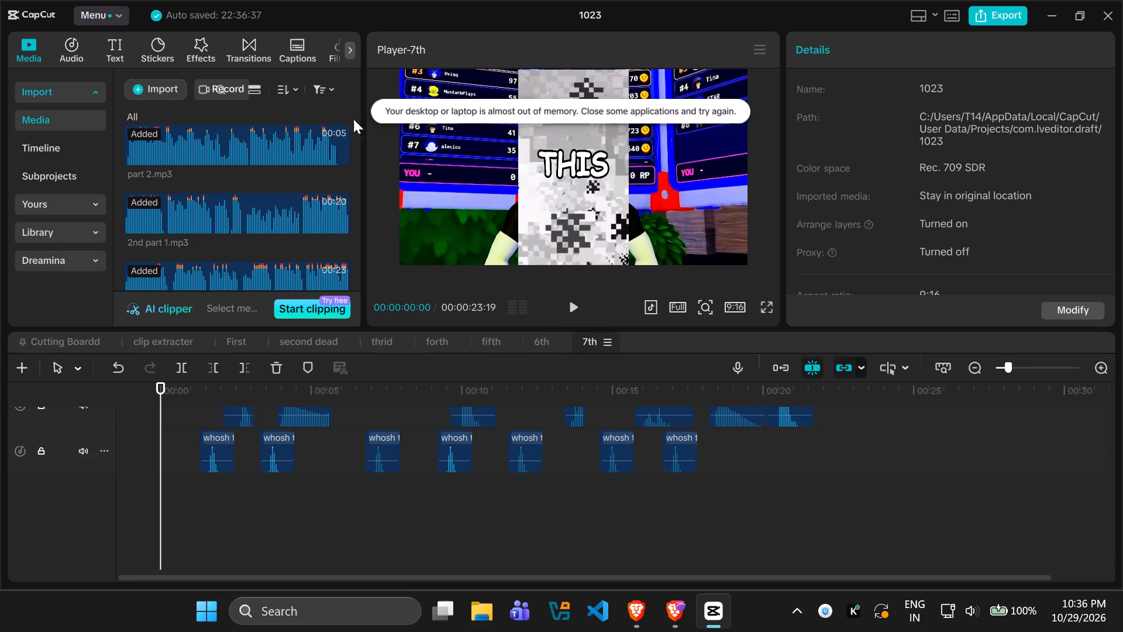
Select all the caption clips on the 7th timeline and show their basic text settings.
scroll(493, 464, "up", 17)
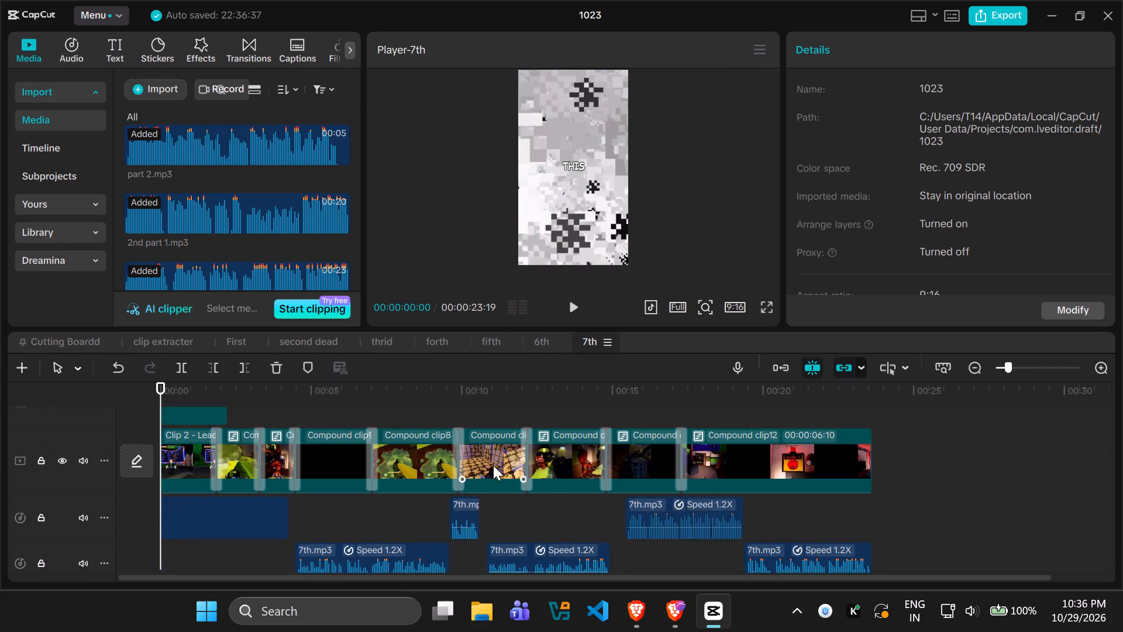
scroll(493, 465, "up", 6)
left_click_drag(980, 451, 944, 455)
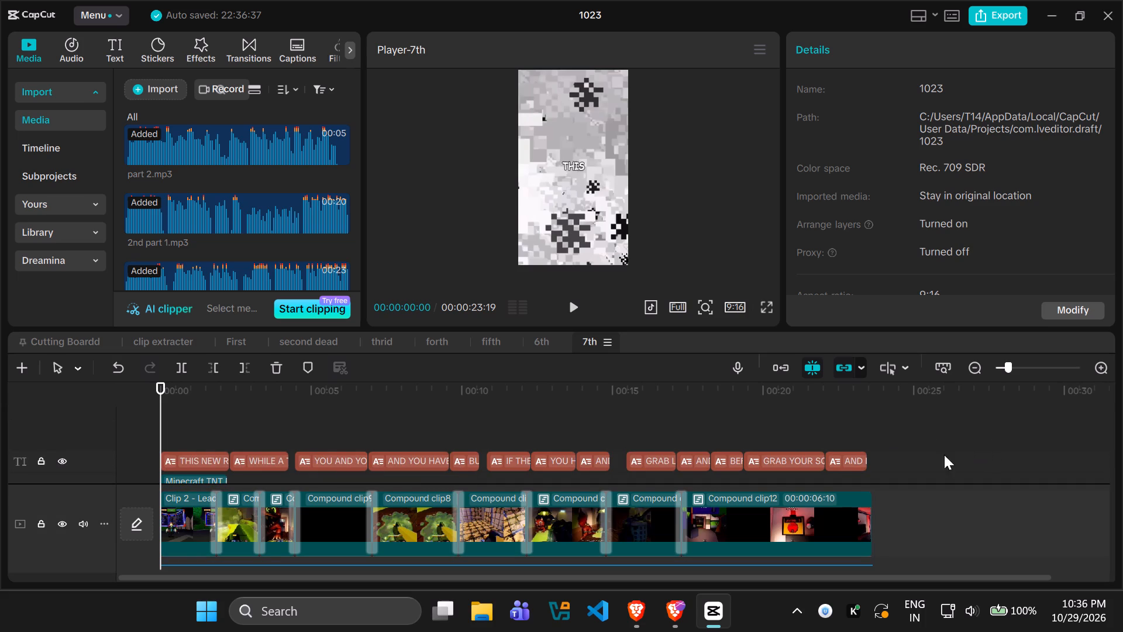
left_click_drag(944, 455, 130, 454)
left_click(142, 460)
left_click_drag(143, 460, 246, 463)
left_click(894, 463)
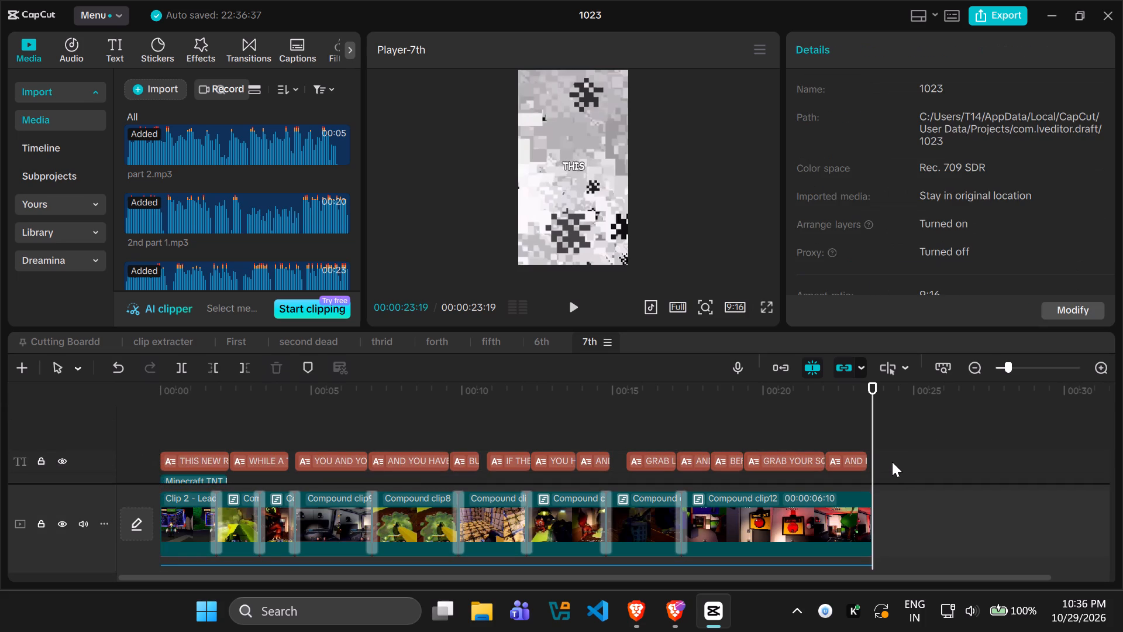
left_click_drag(891, 461, 421, 463)
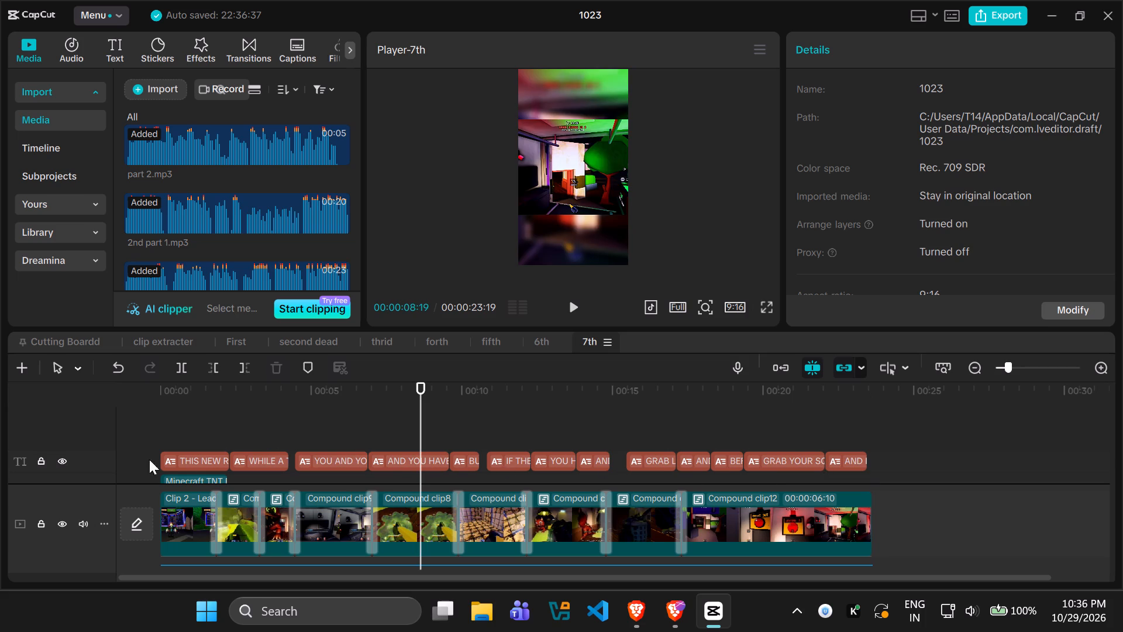
left_click_drag(153, 462, 201, 461)
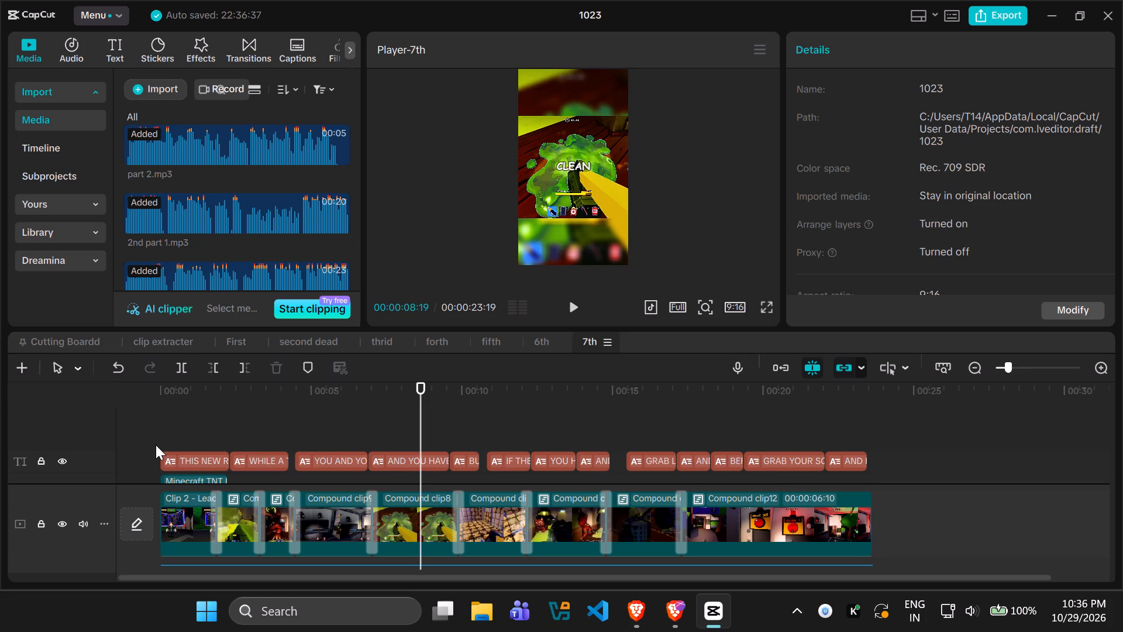
left_click_drag(142, 438, 856, 454)
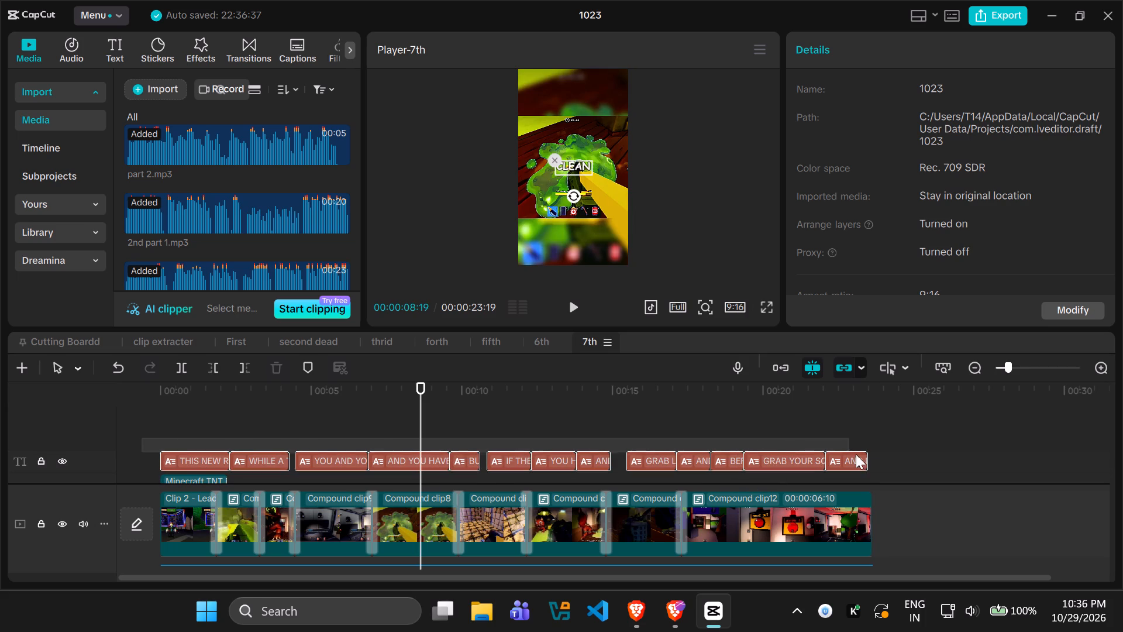
left_click_drag(856, 454, 879, 461)
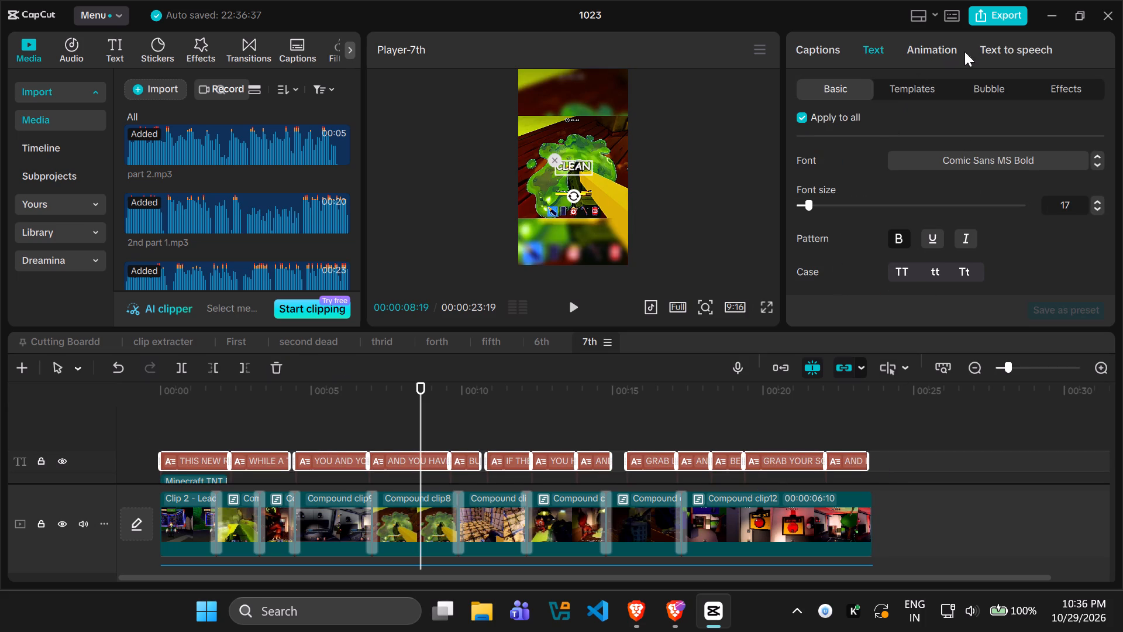
left_click(831, 51)
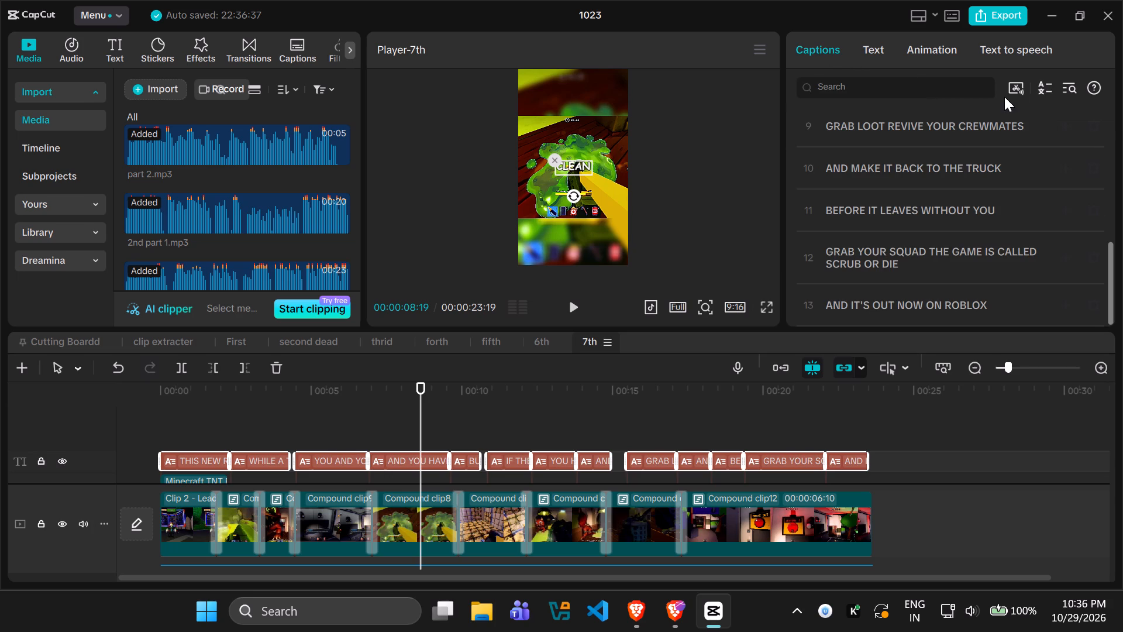
left_click(876, 50)
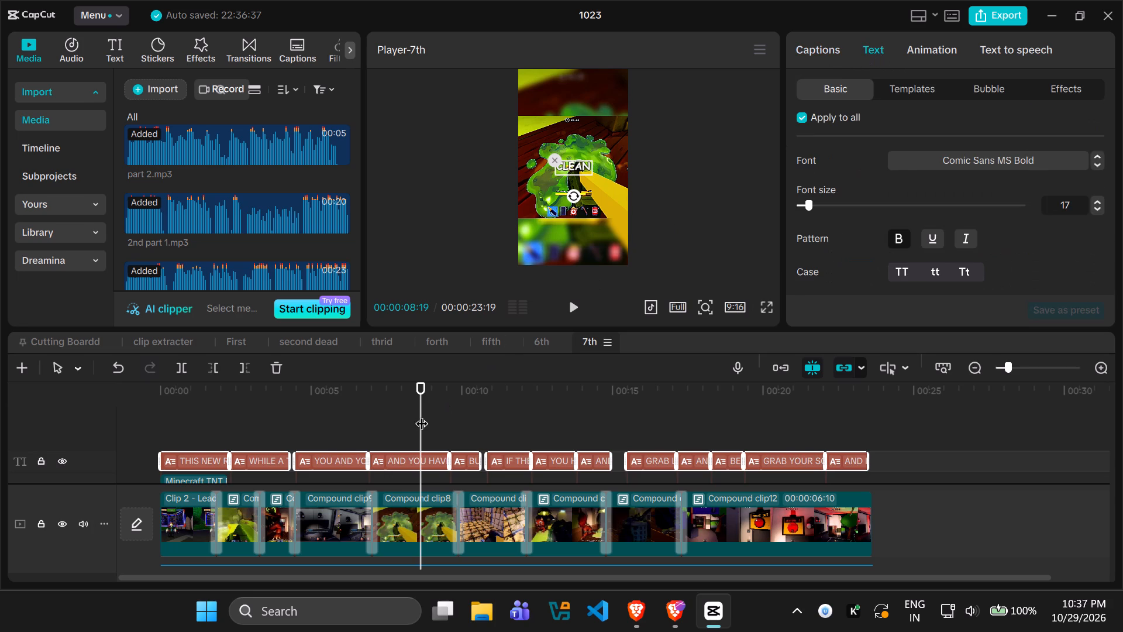
Play the first couple of seconds of the 7th timeline to check how the captions look.
left_click_drag(420, 412, 145, 428)
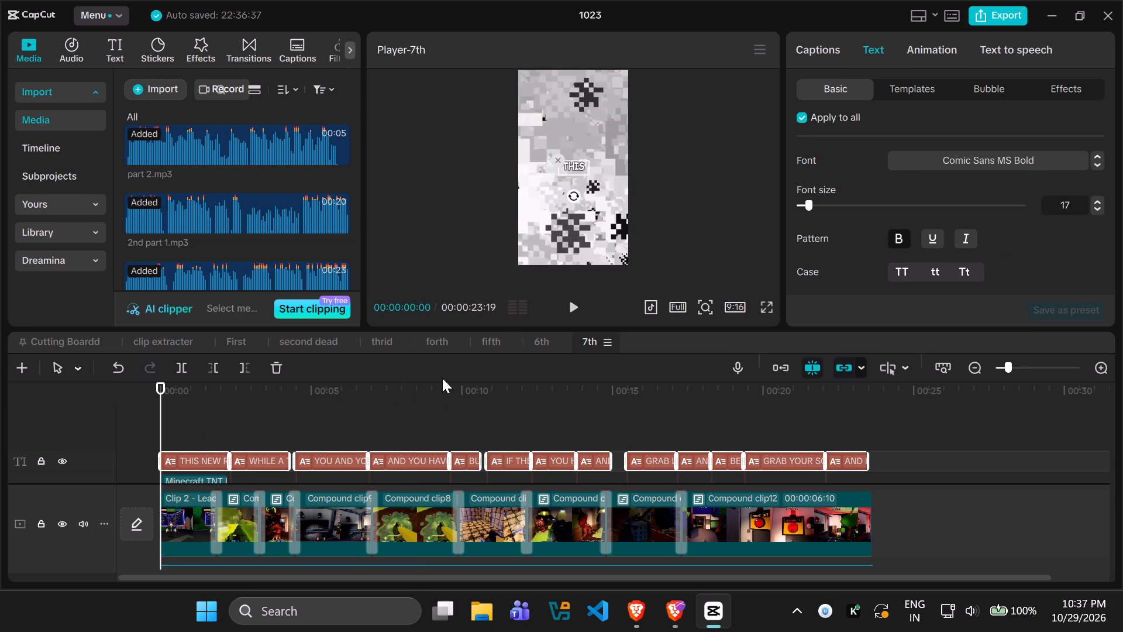
key("space")
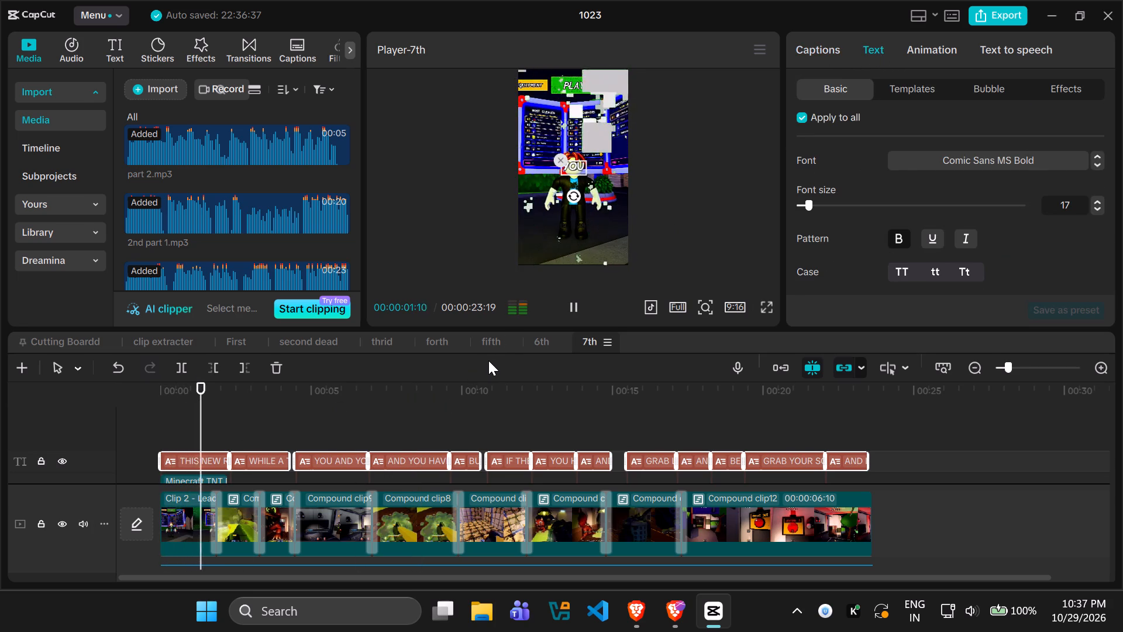
key("space")
Turn on a black shadow for all the captions with 100% opacity and about 29% blurriness.
scroll(945, 238, "down", 5)
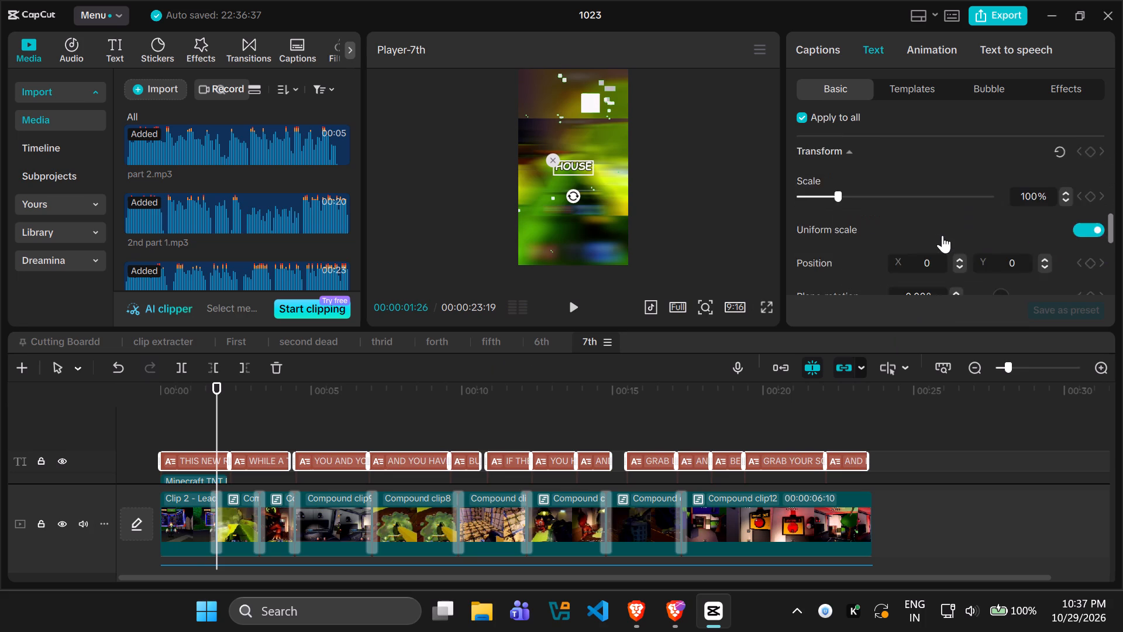
scroll(942, 235, "down", 5)
scroll(942, 235, "up", 2)
left_click(797, 234)
scroll(804, 234, "down", 2)
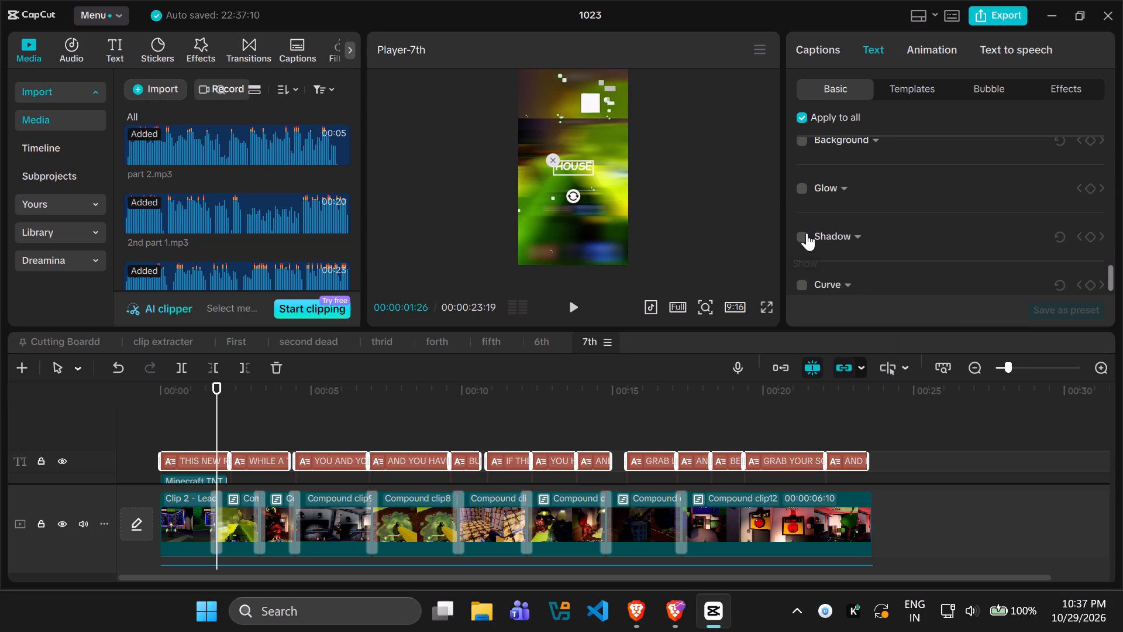
left_click(804, 238)
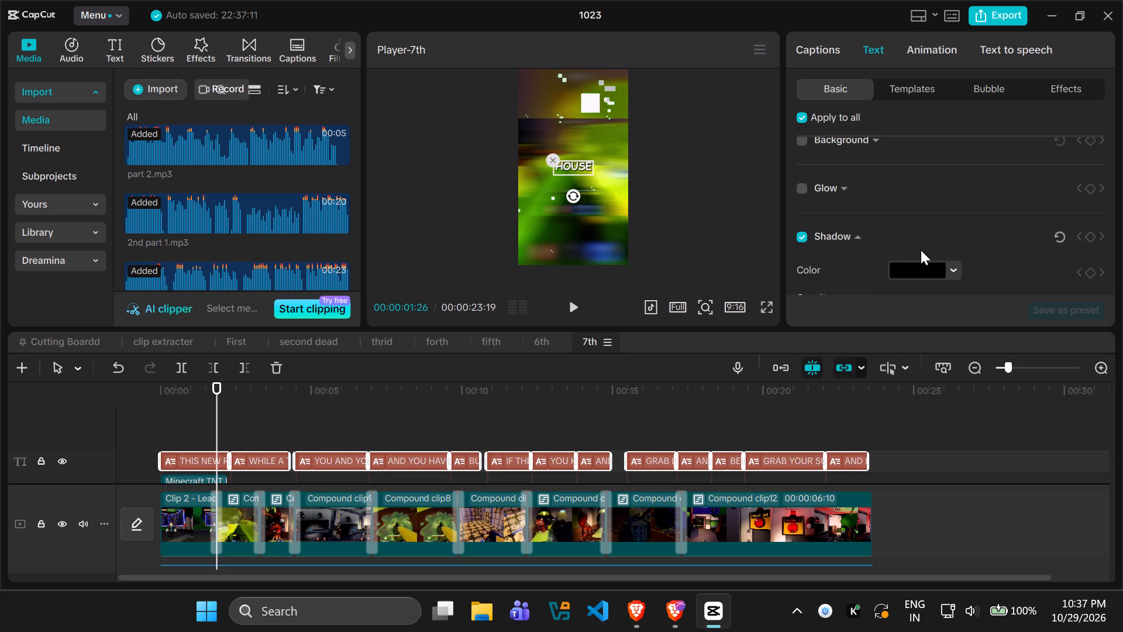
scroll(921, 250, "down", 1)
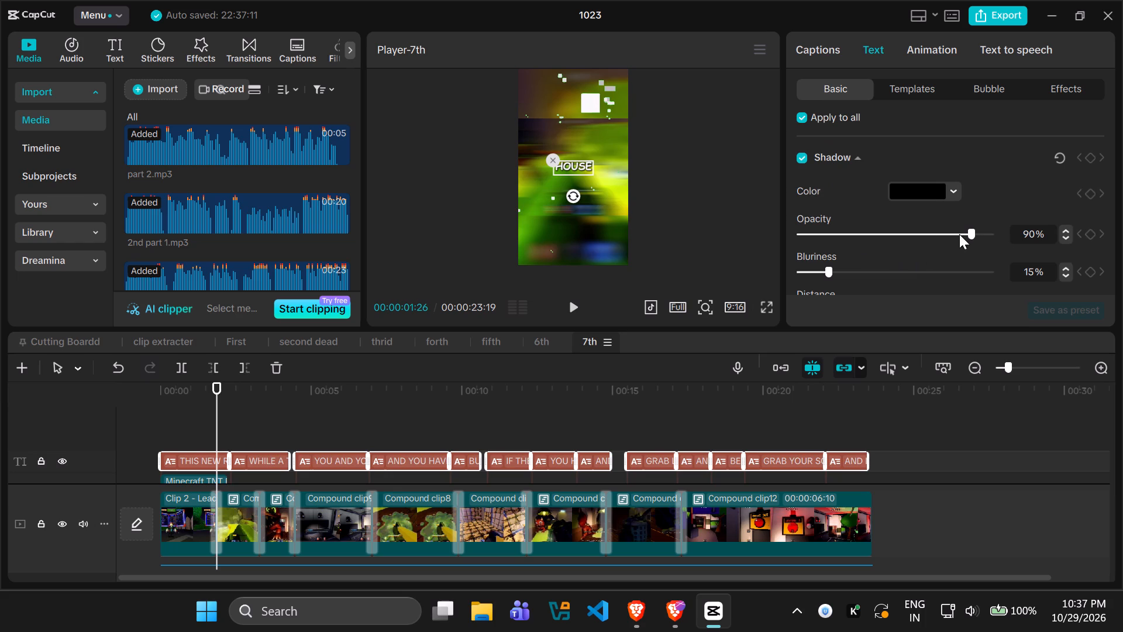
left_click_drag(969, 231, 990, 231)
left_click_drag(990, 231, 1001, 231)
left_click_drag(830, 272, 843, 272)
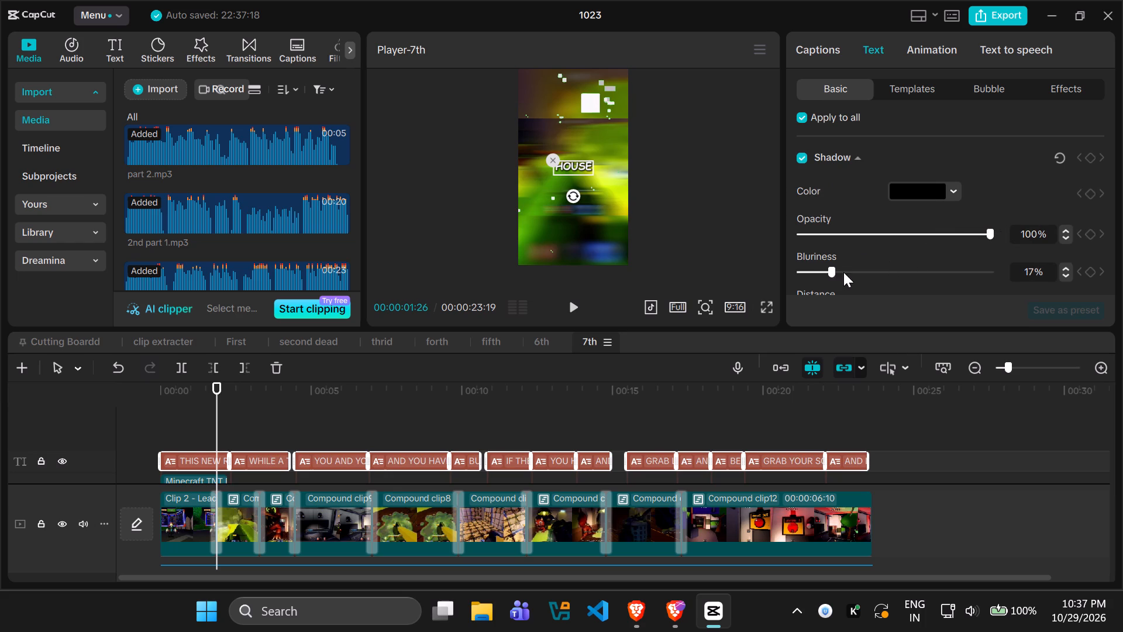
left_click_drag(843, 272, 894, 270)
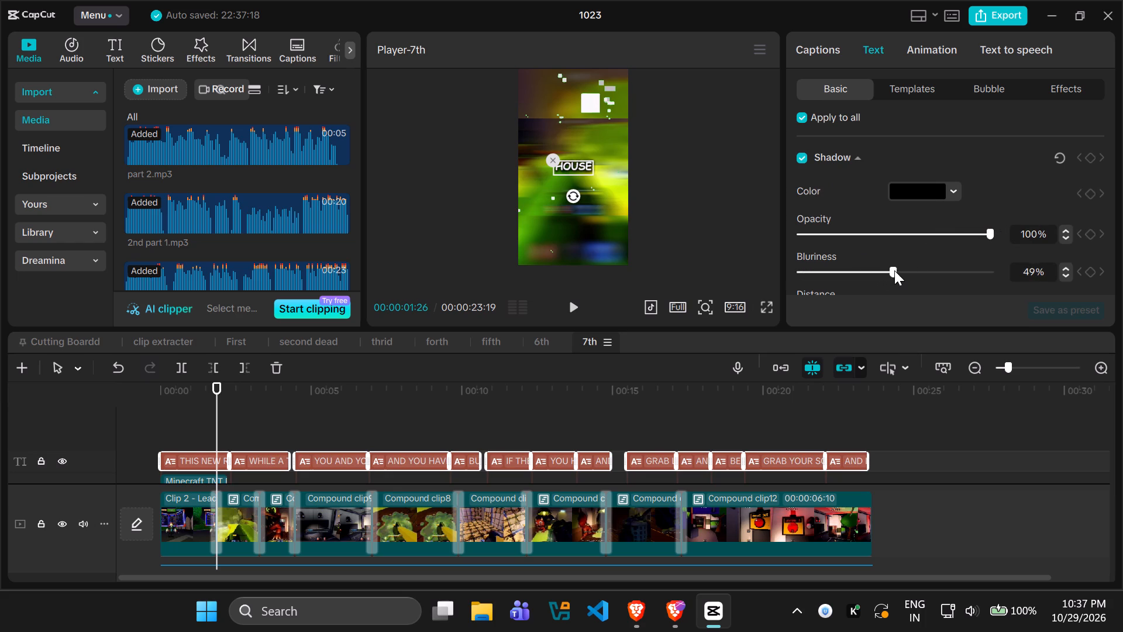
left_click_drag(894, 270, 857, 270)
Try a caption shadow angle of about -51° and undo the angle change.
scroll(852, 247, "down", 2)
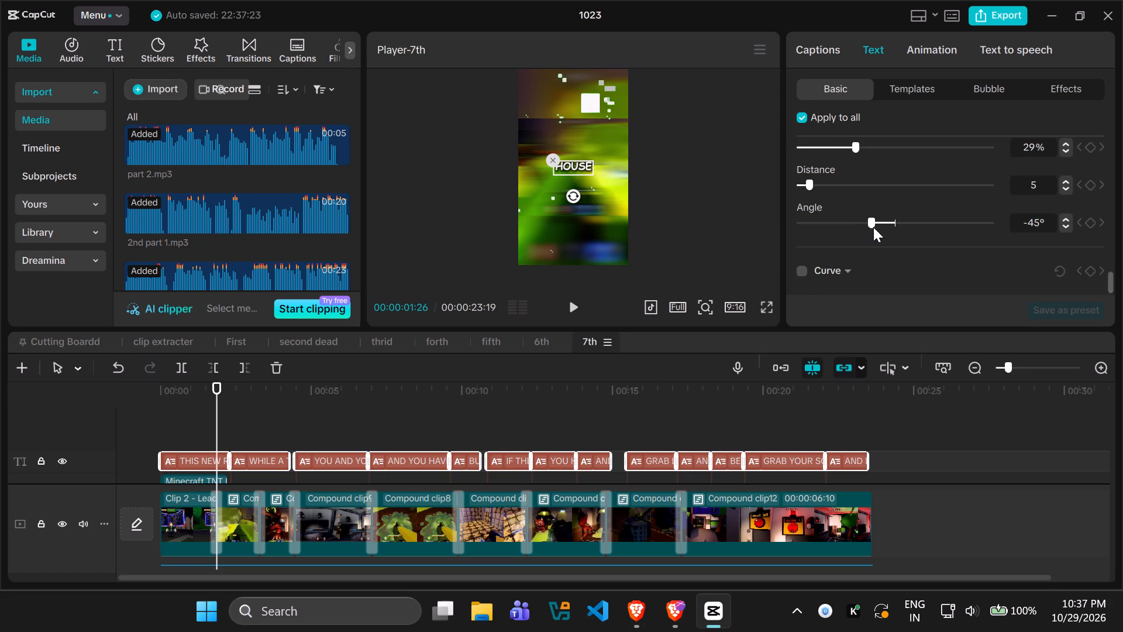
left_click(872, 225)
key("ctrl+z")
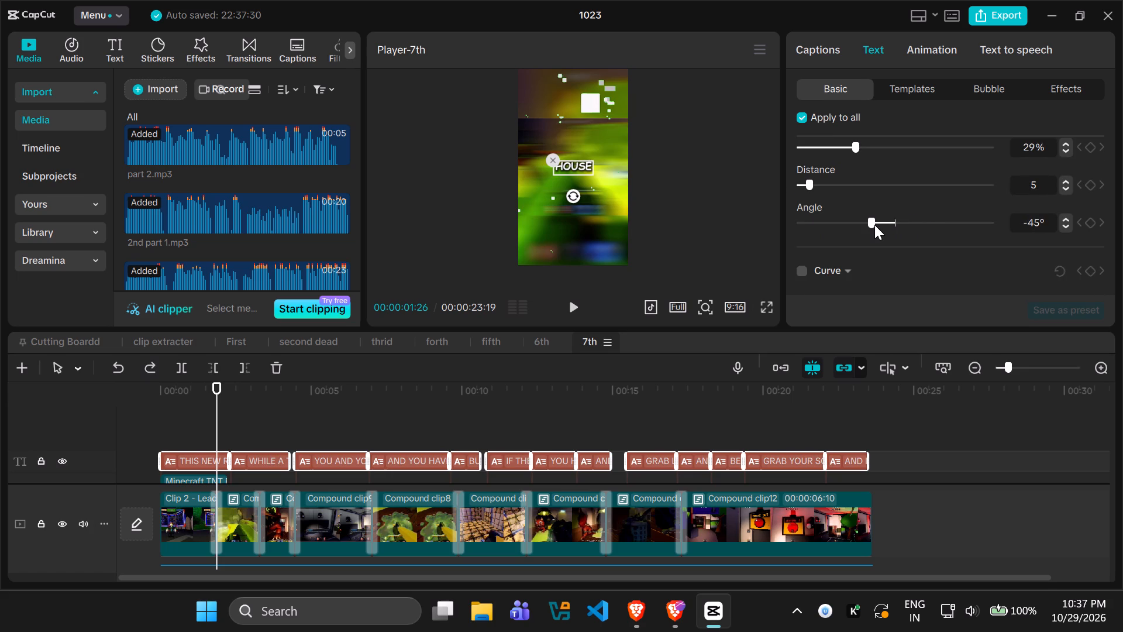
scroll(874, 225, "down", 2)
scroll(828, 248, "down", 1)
Play through the 7th timeline alongside the caption list to check the captions, dismissing the performance reminder.
key("space")
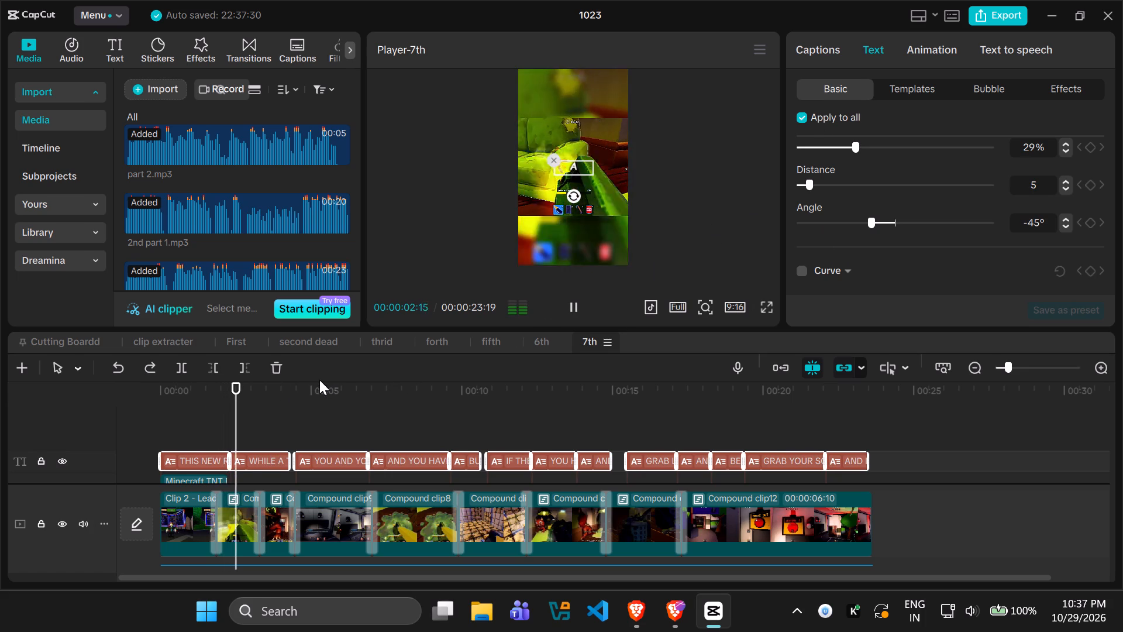
key("space")
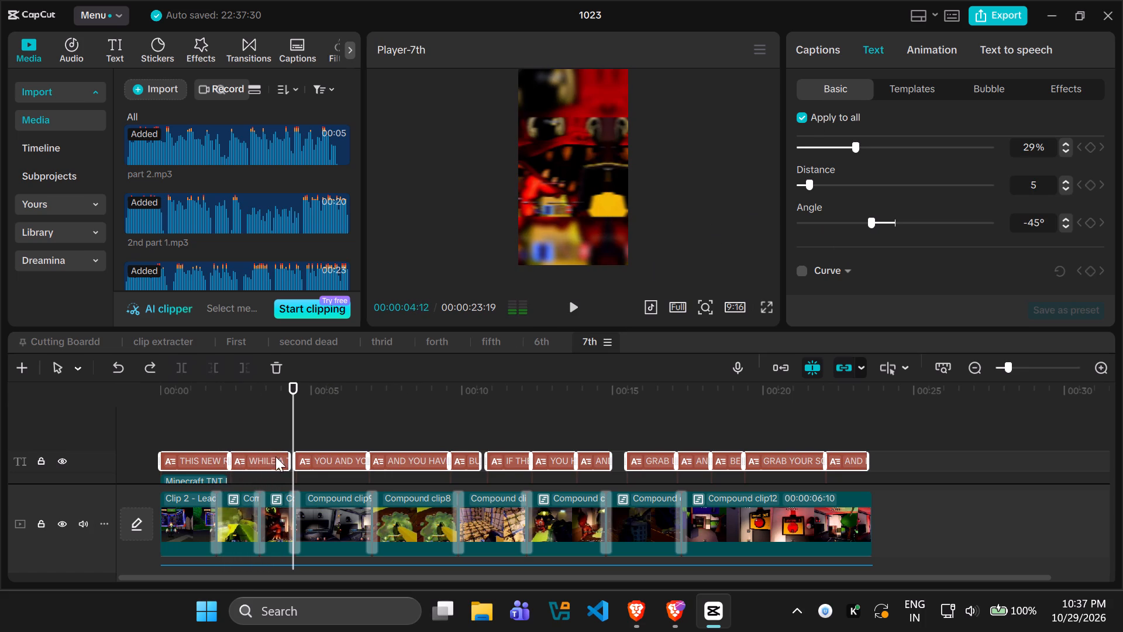
left_click(828, 44)
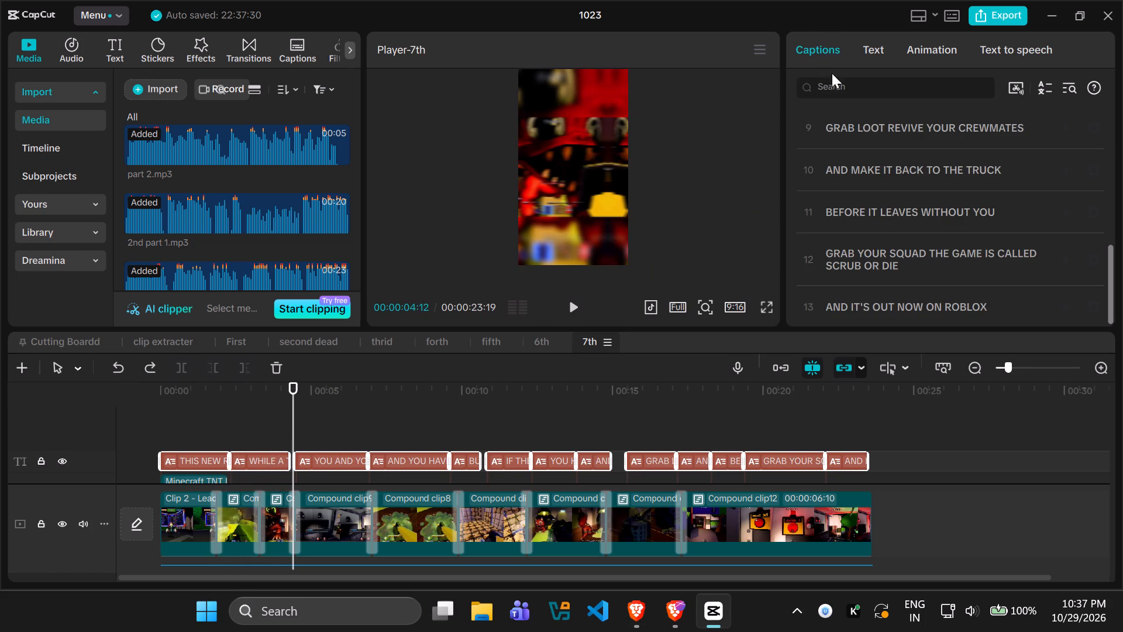
scroll(858, 182, "up", 3)
key("space")
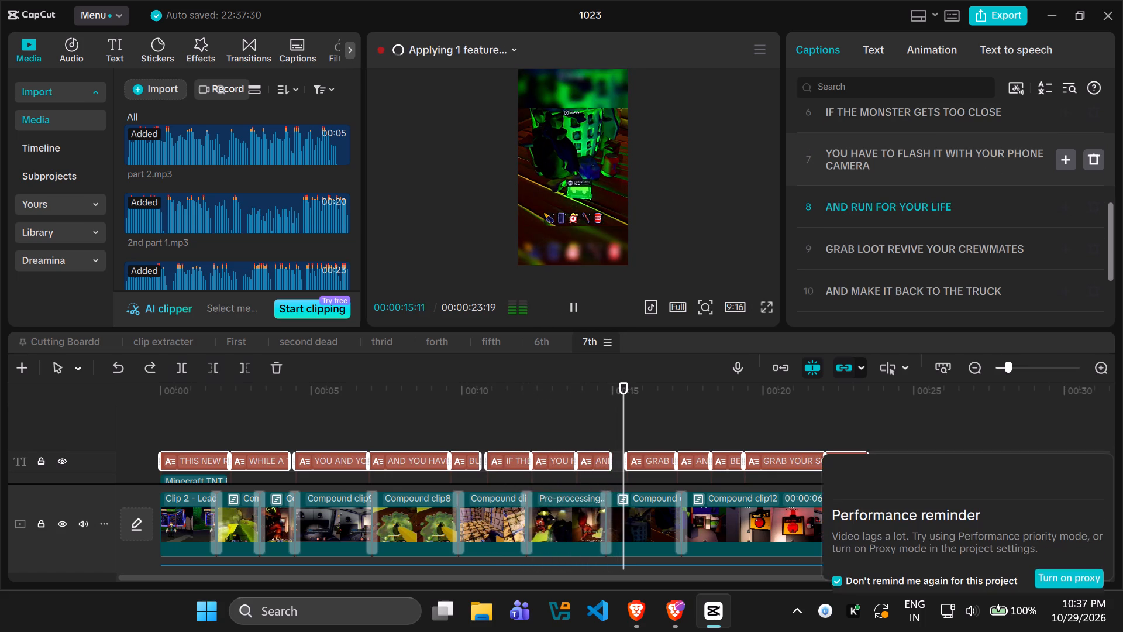
left_click(1099, 458)
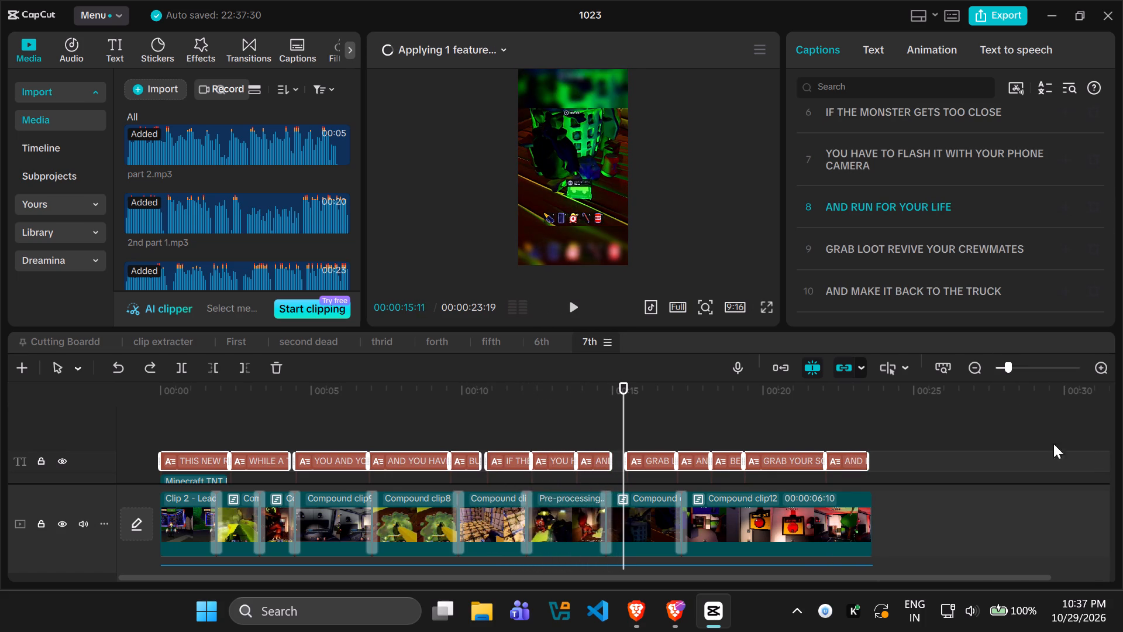
left_click(571, 308)
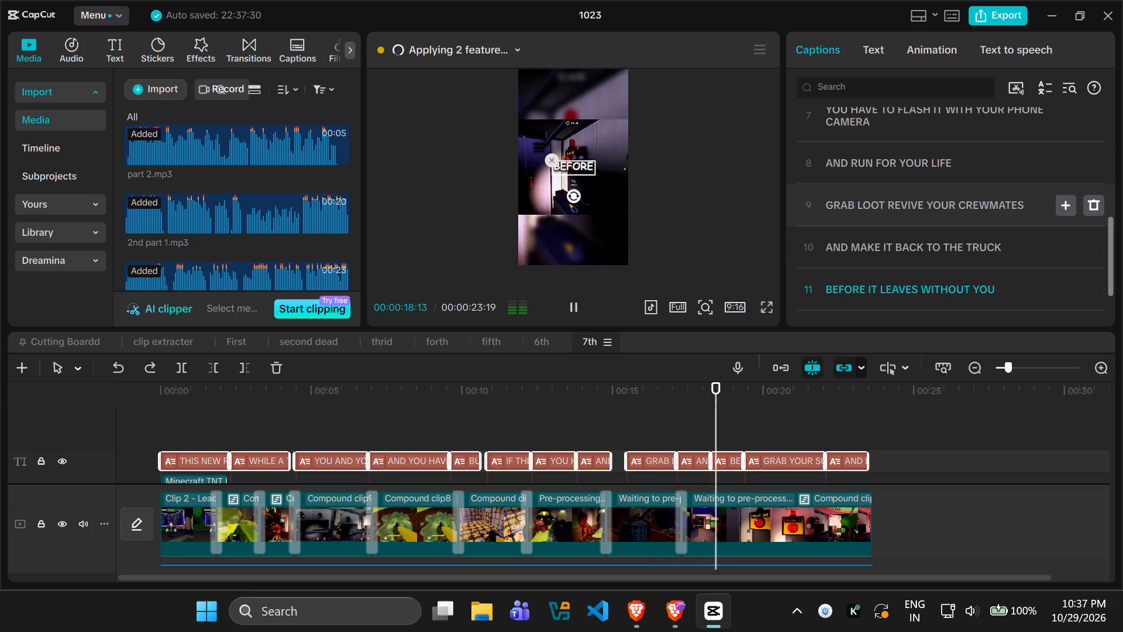
scroll(825, 198, "down", 2)
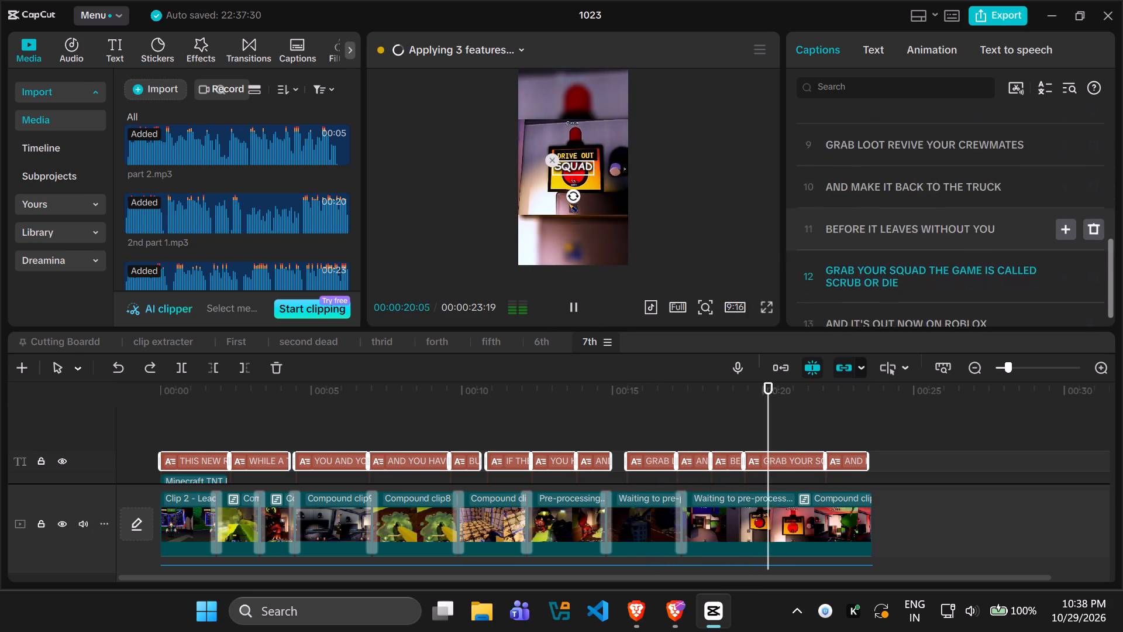
scroll(845, 215, "down", 1)
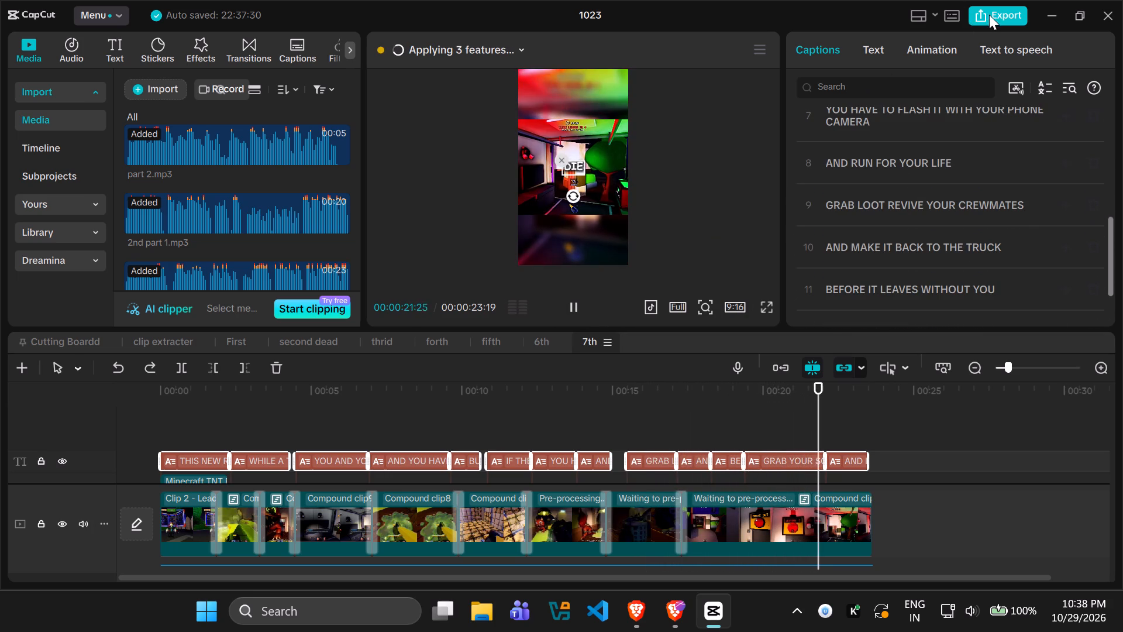
Export the 7th timeline as a video named 7thscrubordie.
left_click(989, 15)
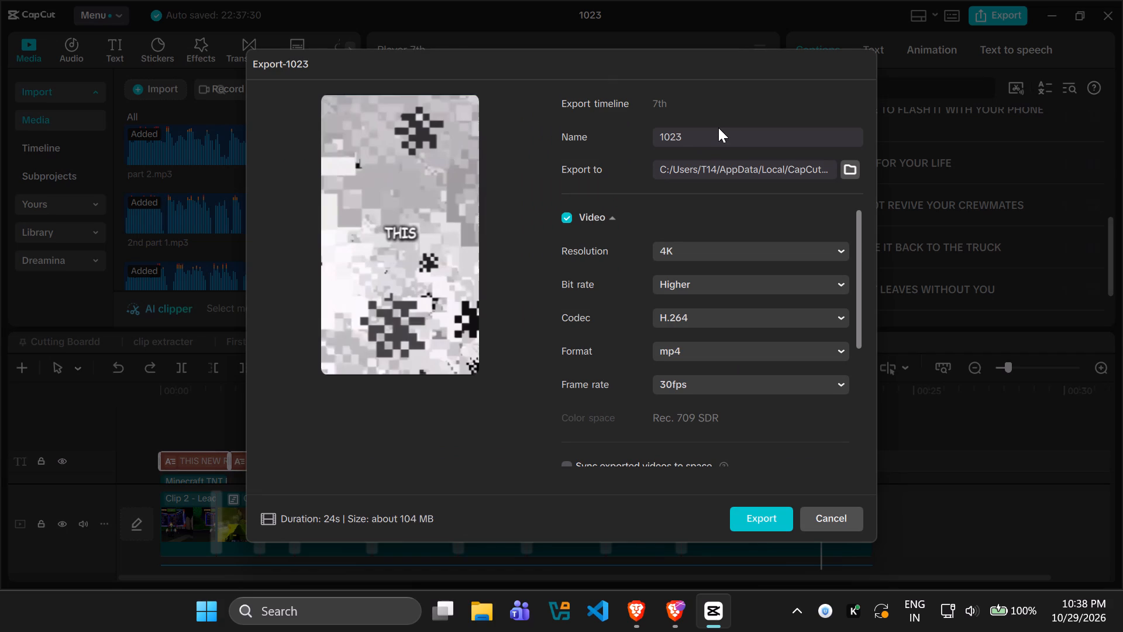
left_click(718, 128)
left_click_drag(717, 128, 714, 133)
key("BackSpace")
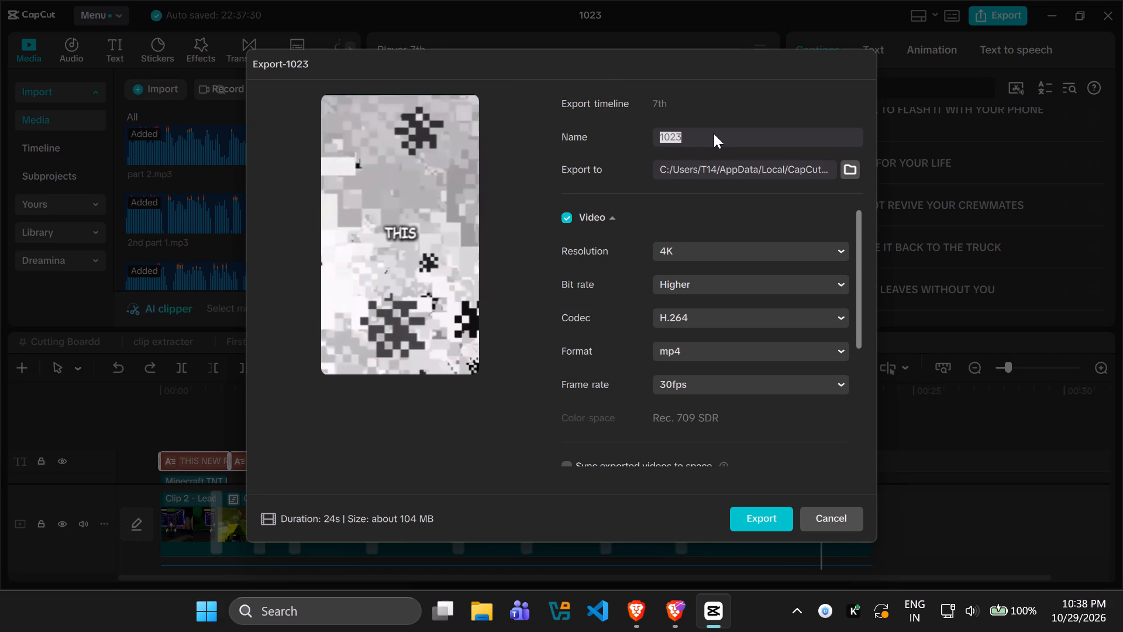
type("7thscrubor")
type("die")
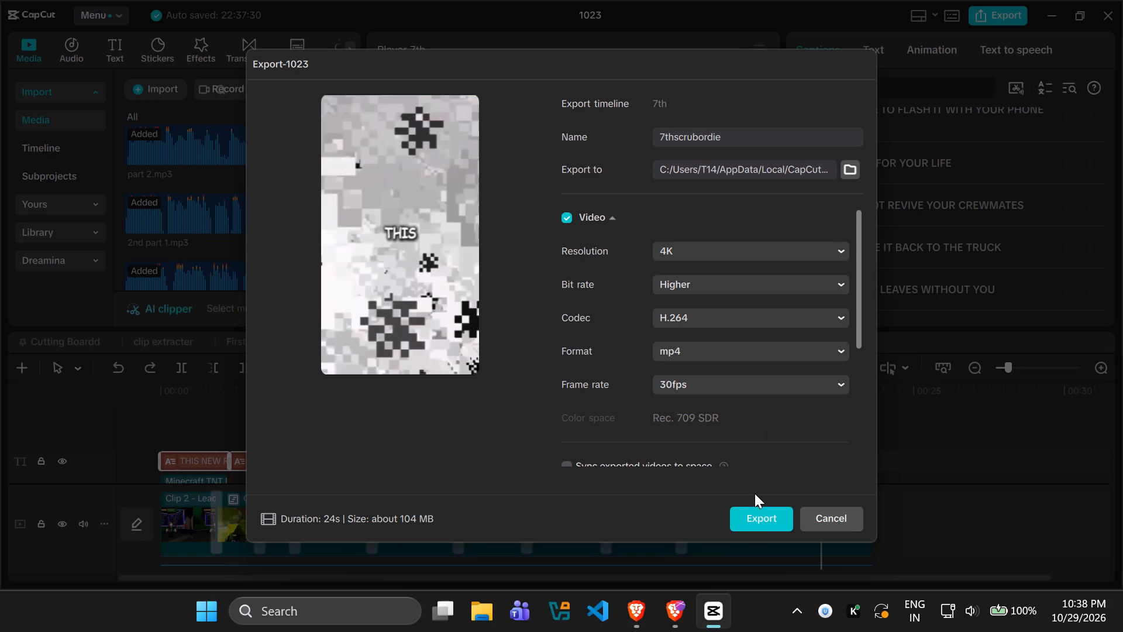
left_click(763, 514)
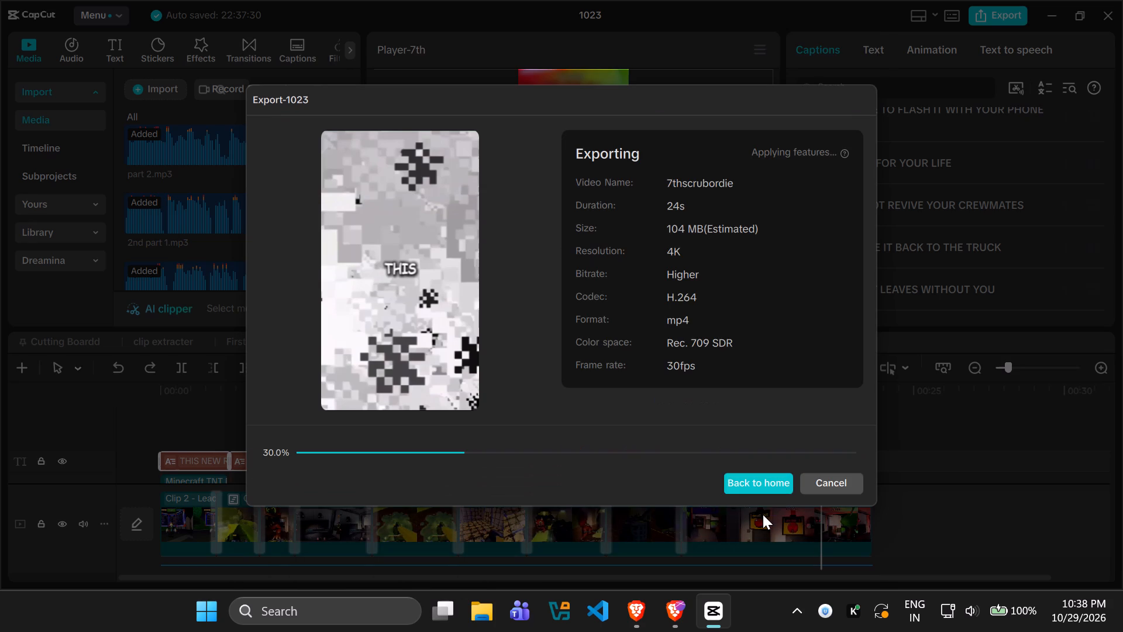
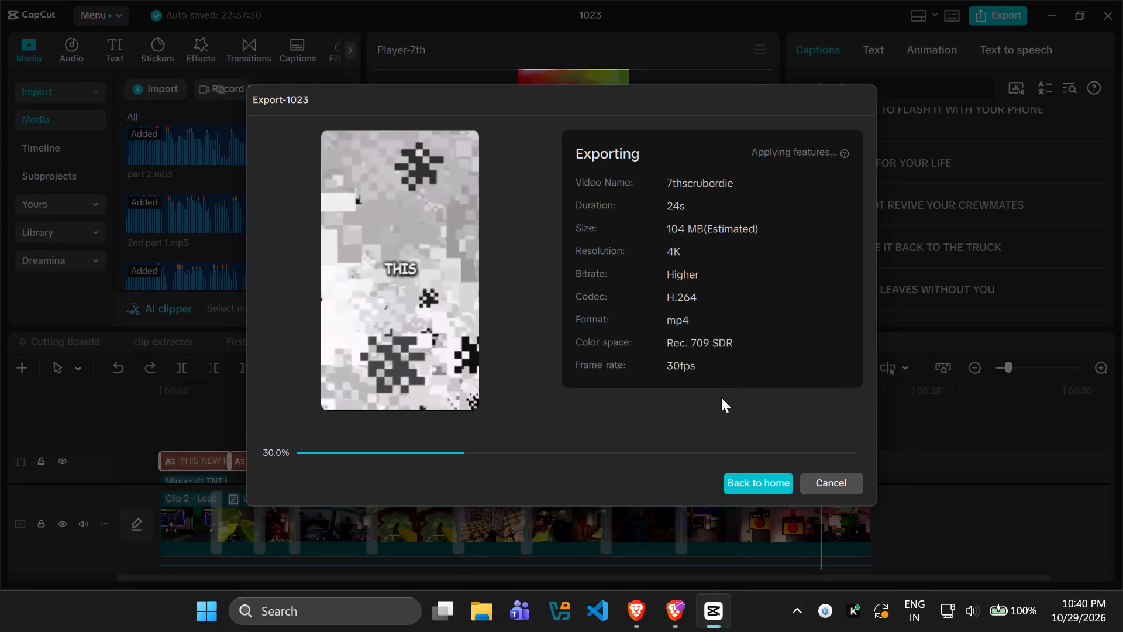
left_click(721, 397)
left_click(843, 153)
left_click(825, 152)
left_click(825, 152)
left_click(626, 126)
Stop the running export of 7thscrubordie and close the export settings.
left_click(824, 479)
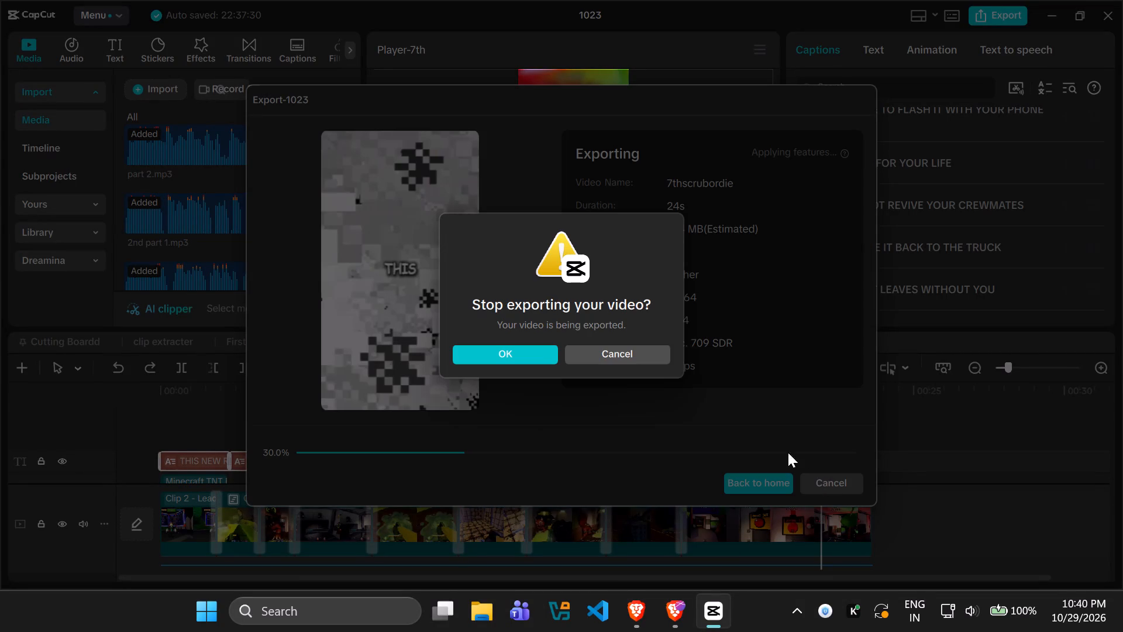
left_click(636, 351)
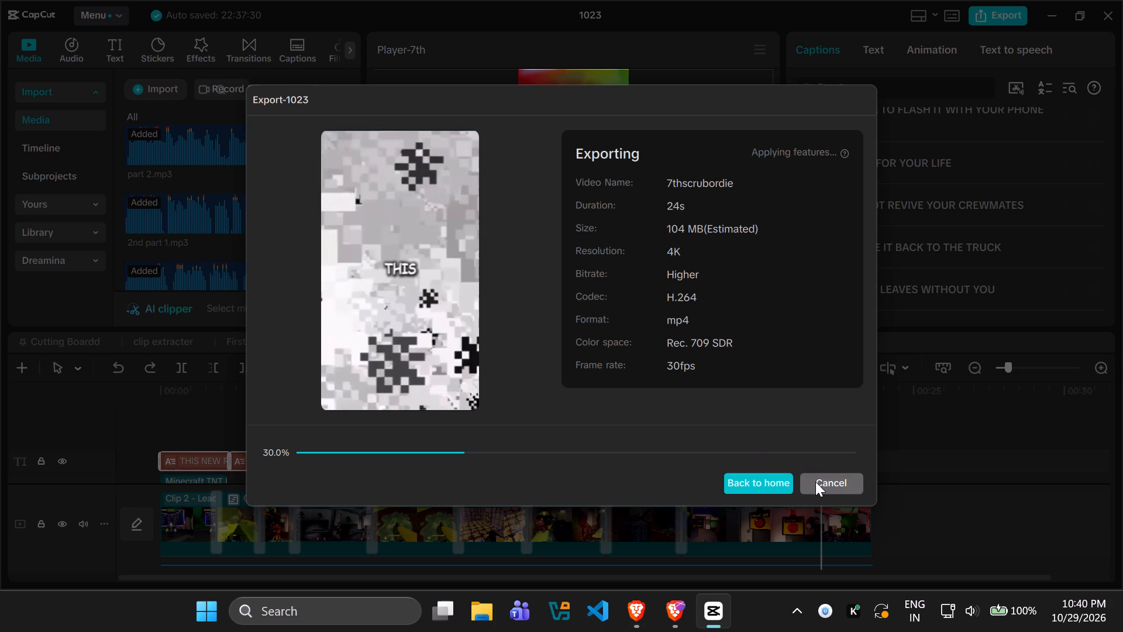
left_click(817, 481)
left_click(528, 352)
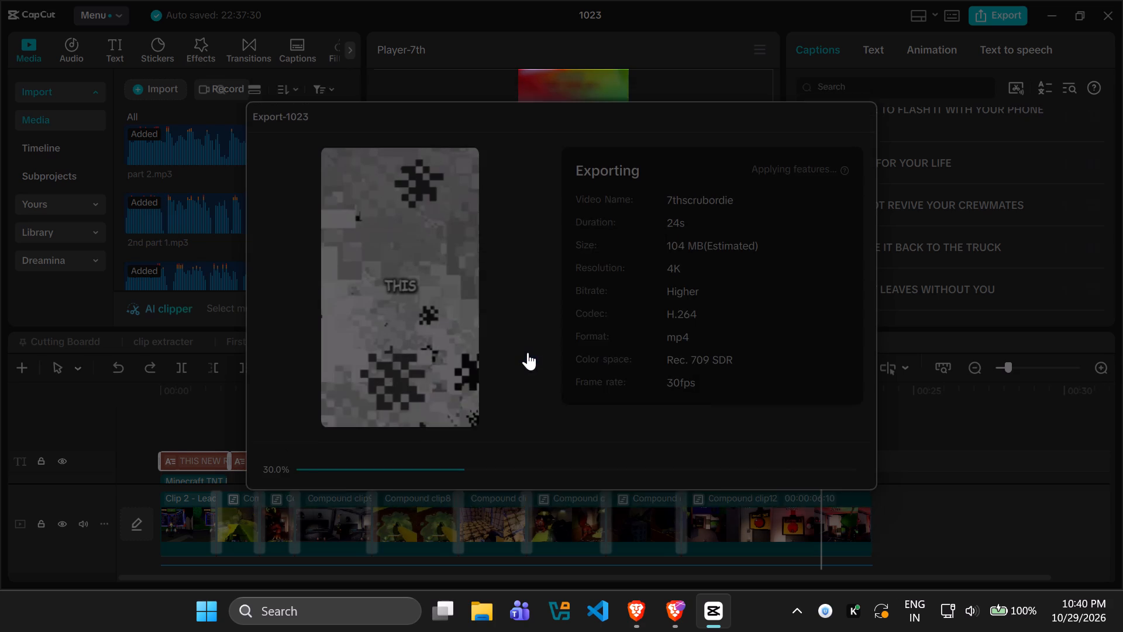
left_click(817, 503)
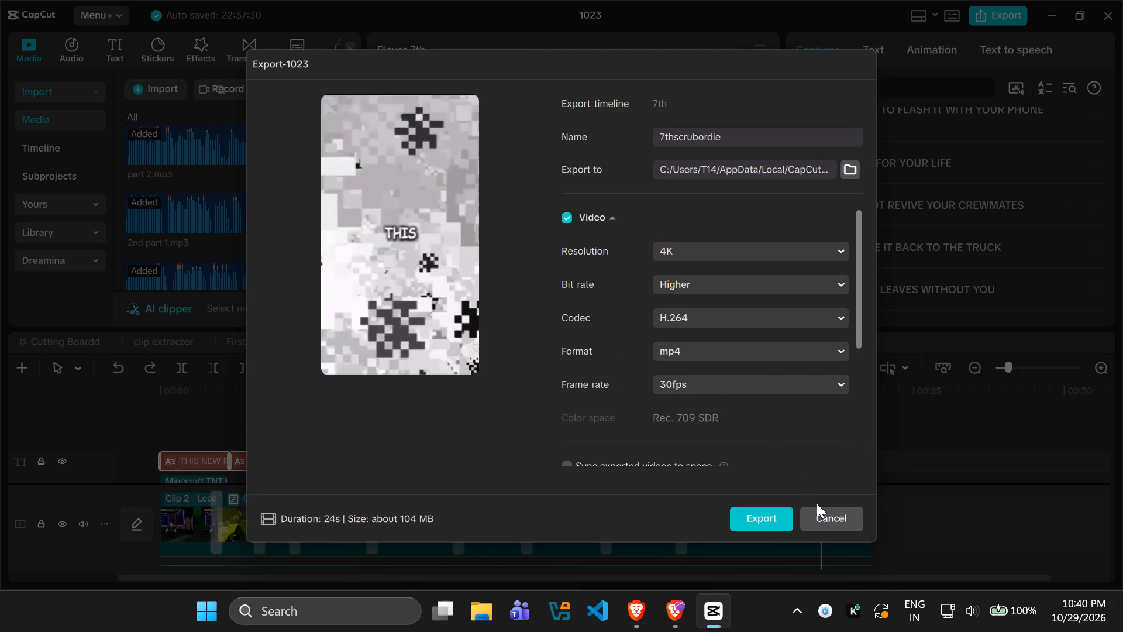
left_click(822, 516)
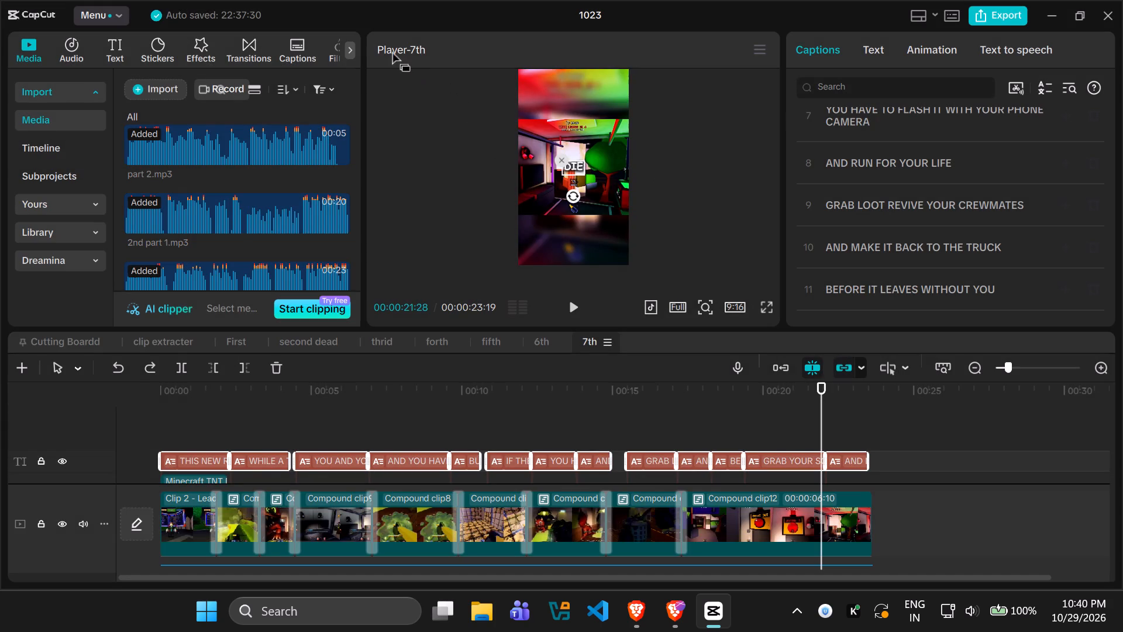
Restart the export of the 7th timeline as a 4K, 30fps mp4 video named 7thscrubordie.
left_click(991, 18)
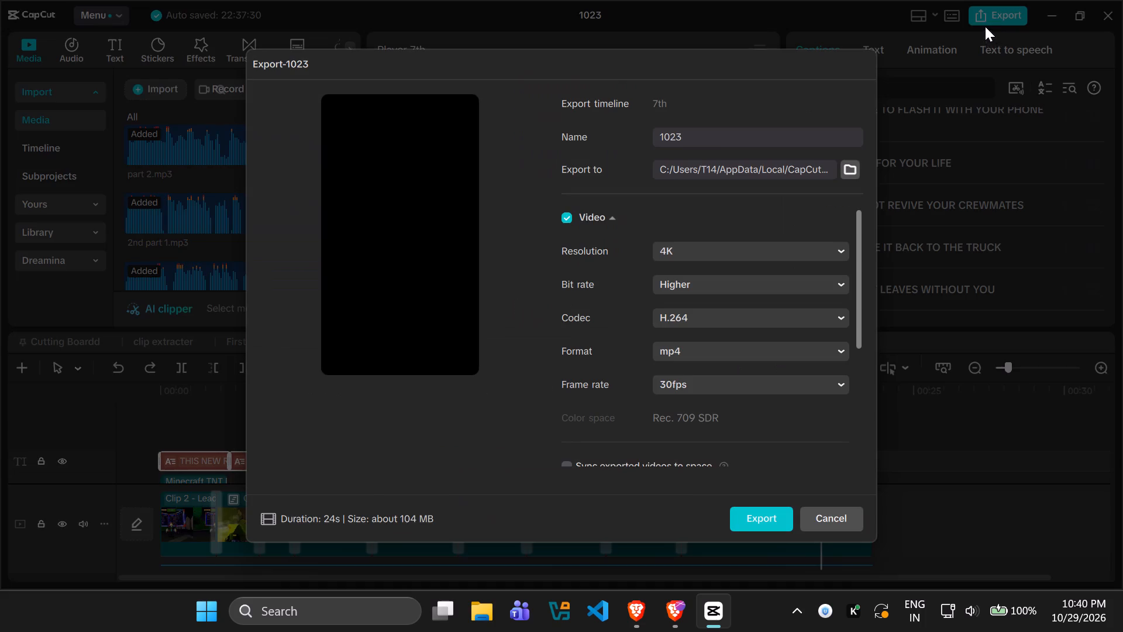
double_click(708, 138)
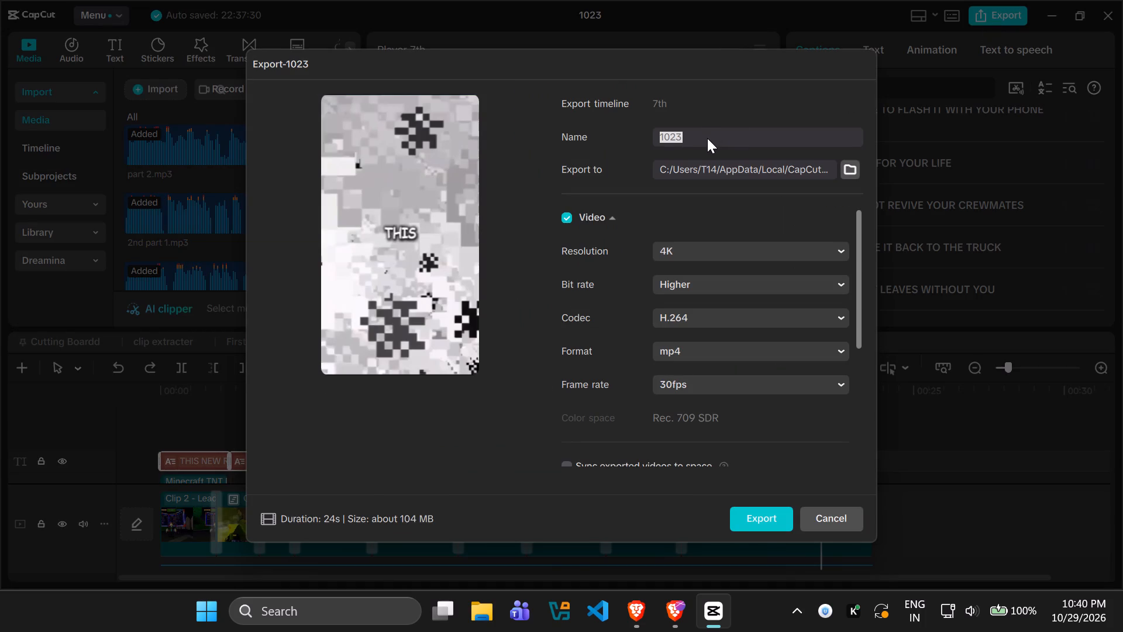
type("7th")
key("s")
type("crubordie")
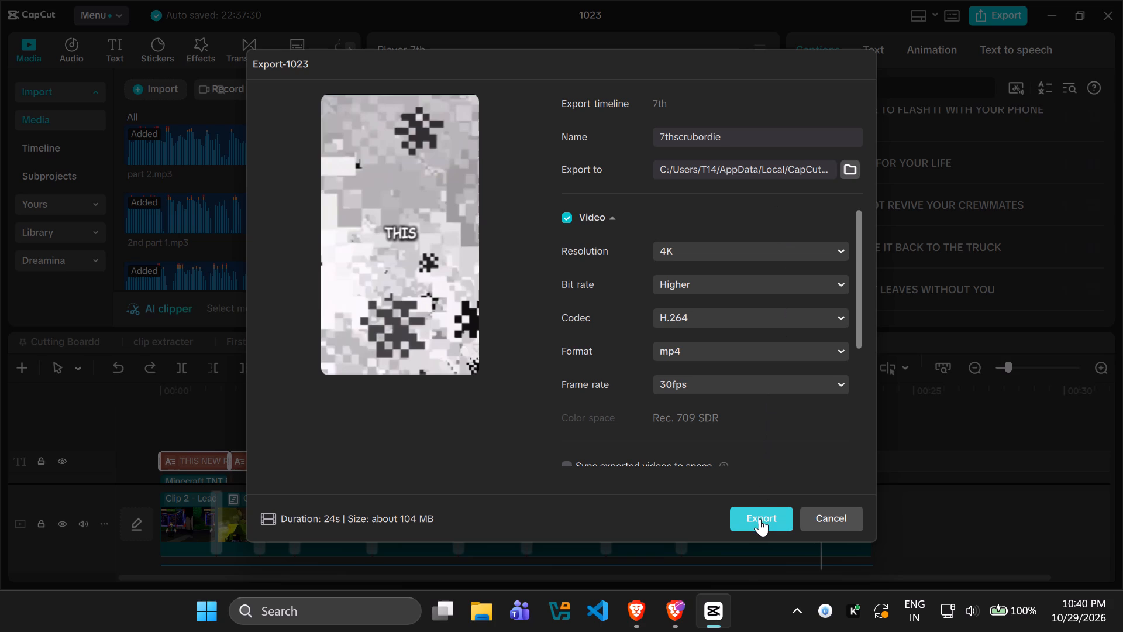
scroll(768, 448, "down", 4)
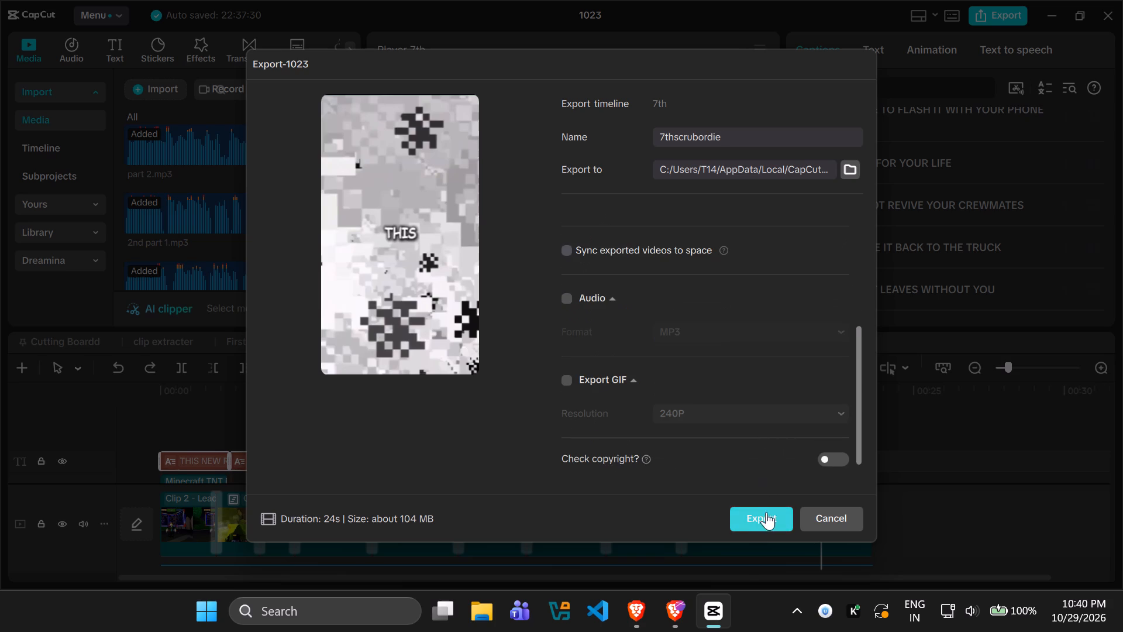
left_click(766, 519)
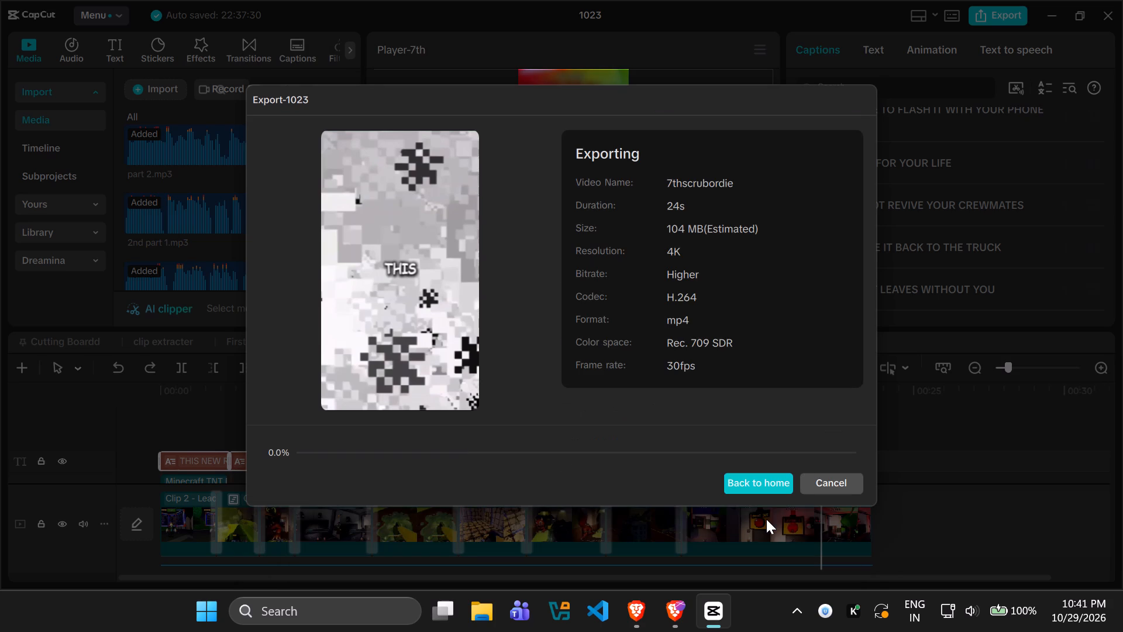